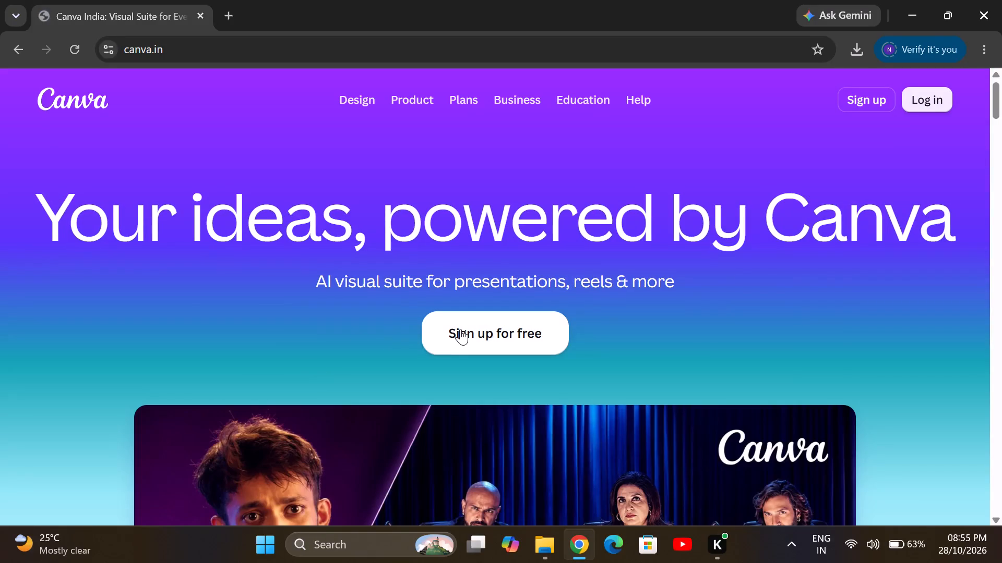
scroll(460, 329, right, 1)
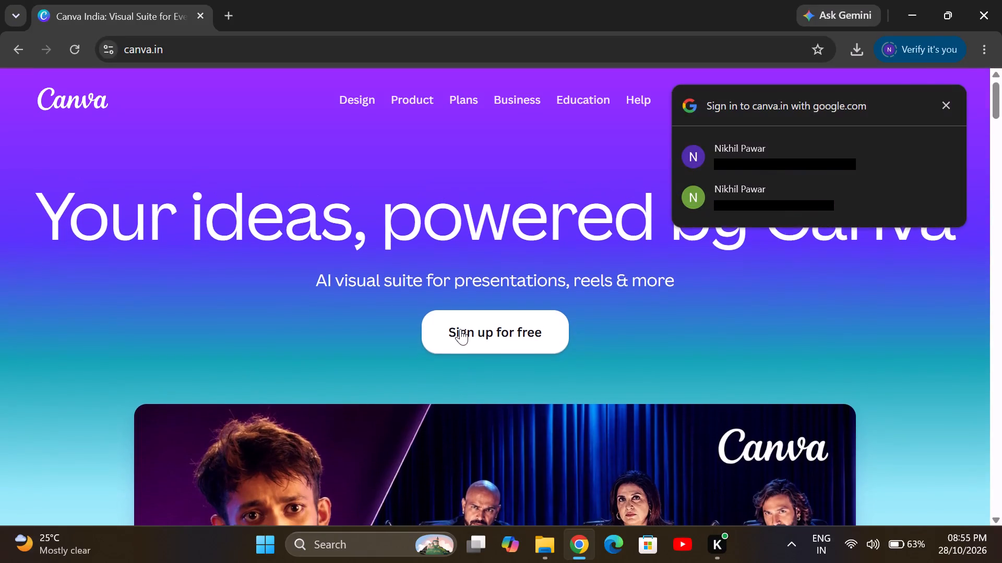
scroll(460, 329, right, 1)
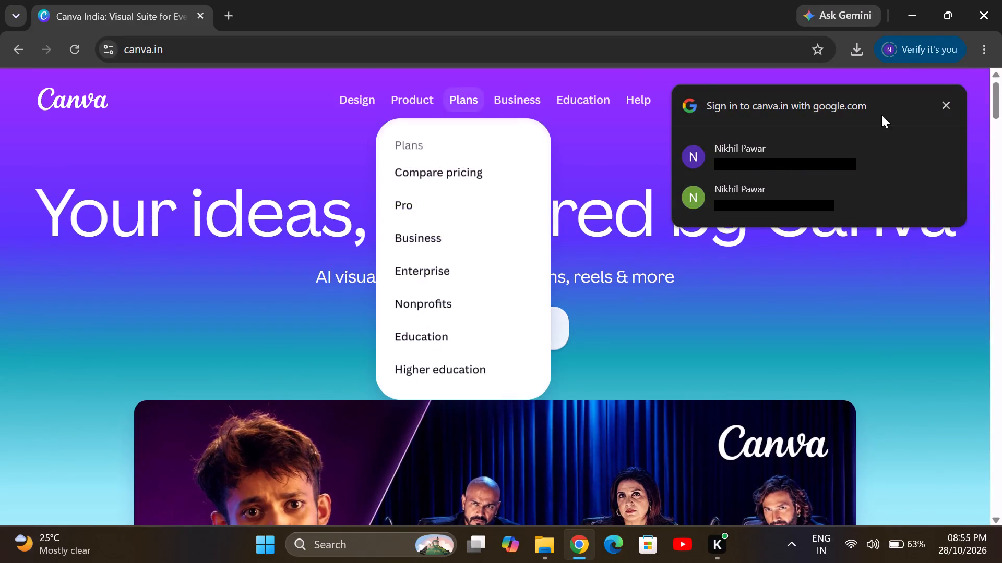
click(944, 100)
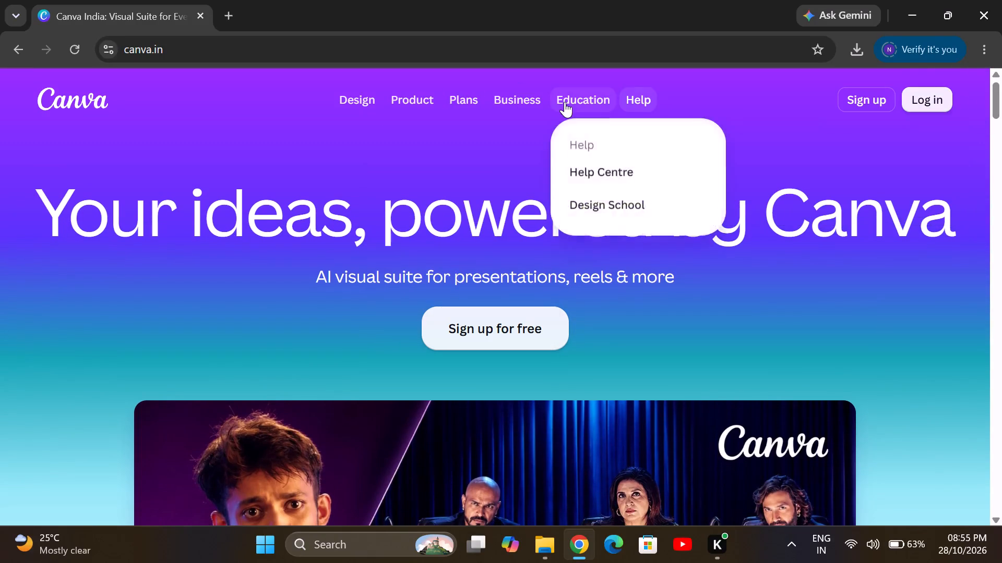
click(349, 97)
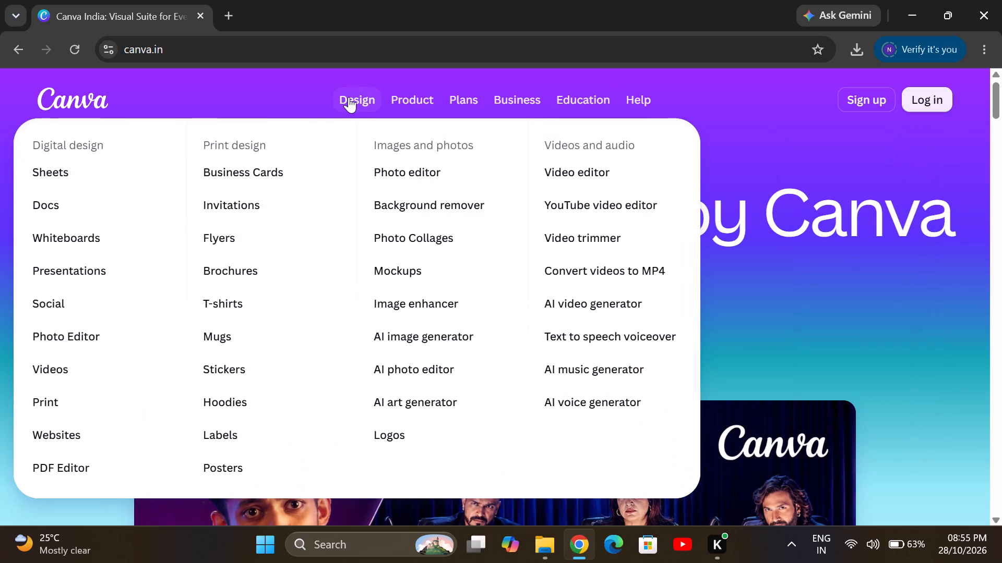
Switch to PowerPoint and create a new blank presentation.
click(375, 537)
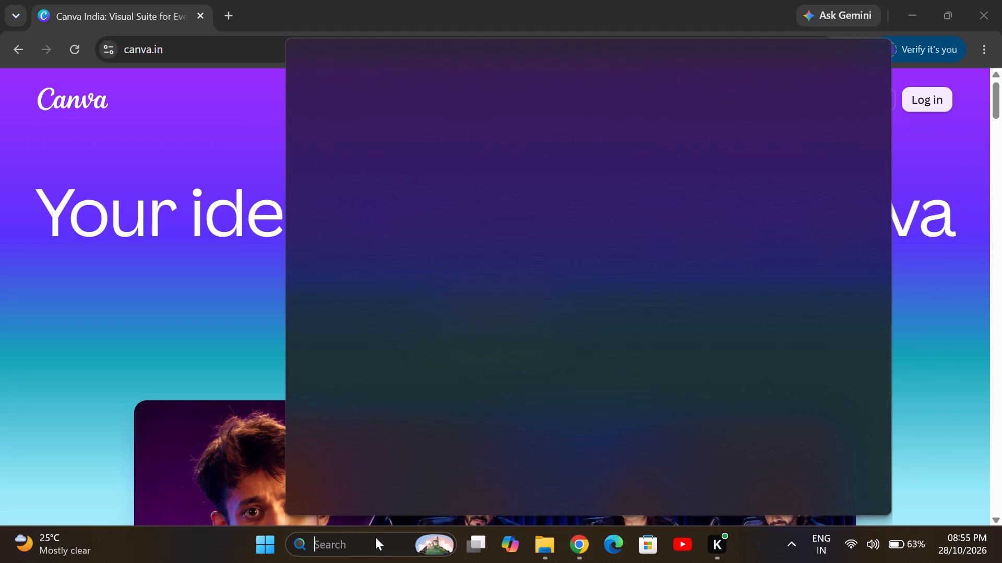
key(shift+p)
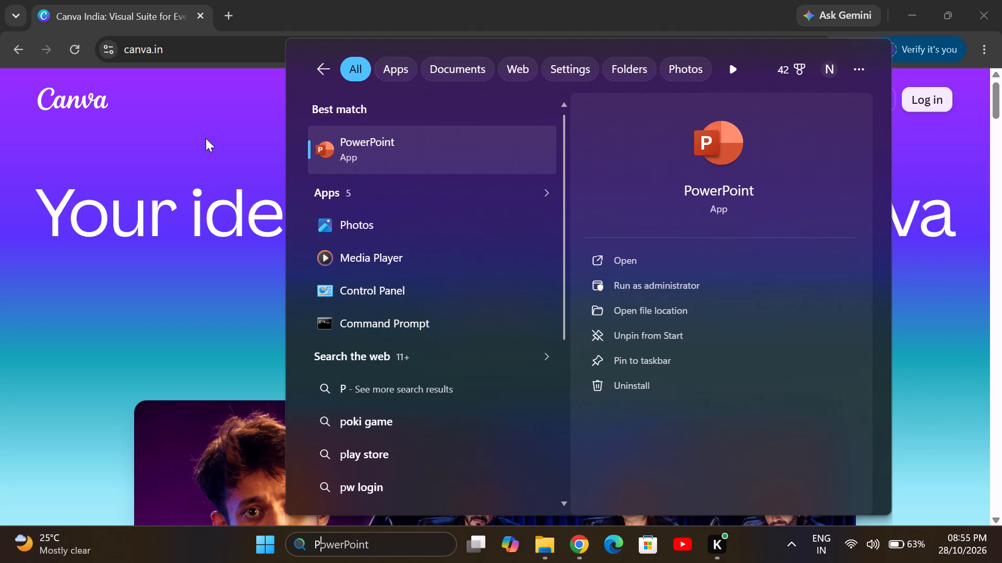
click(334, 143)
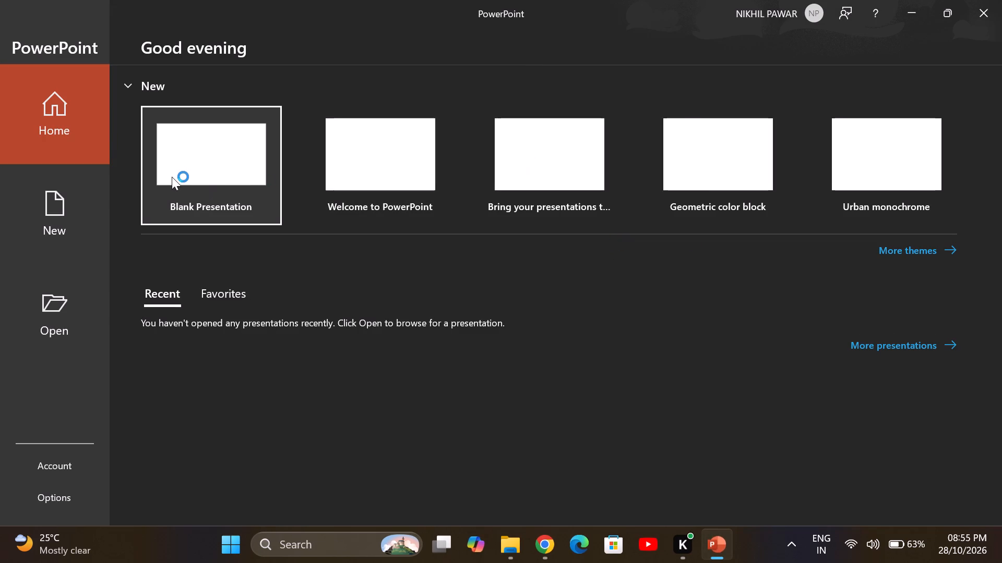
click(170, 174)
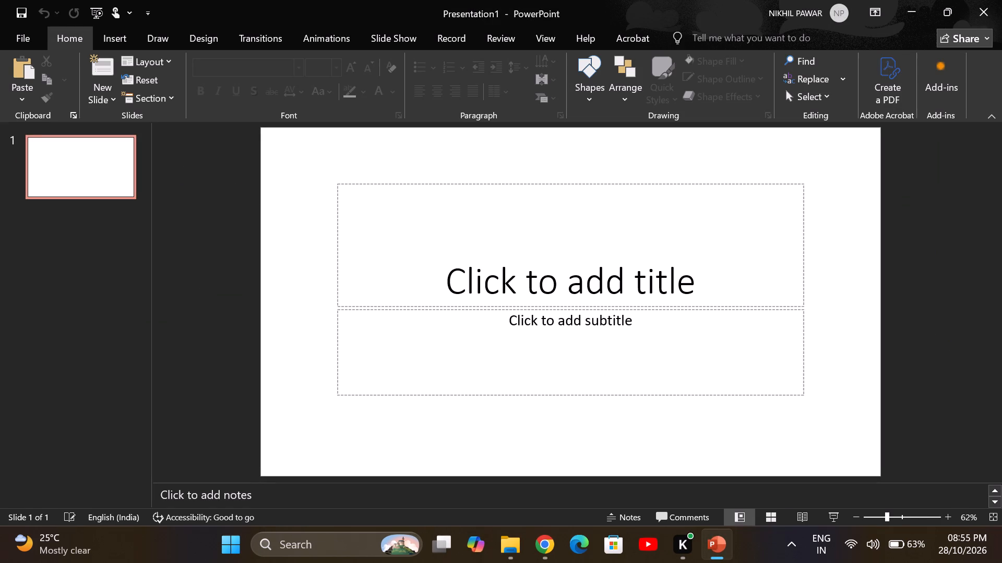
Enter "Data Structure" as the title of the first slide.
click(573, 291)
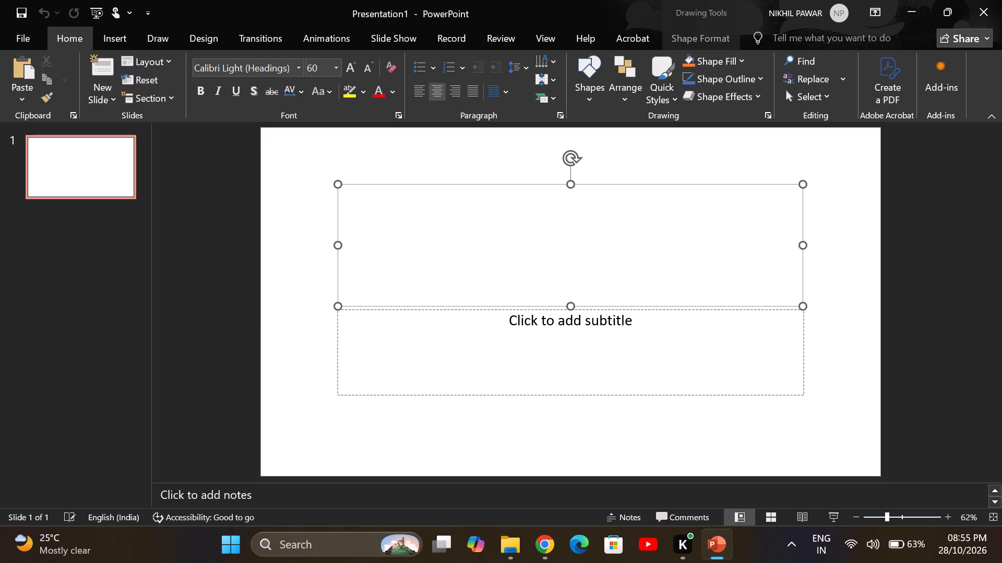
key(shift+s)
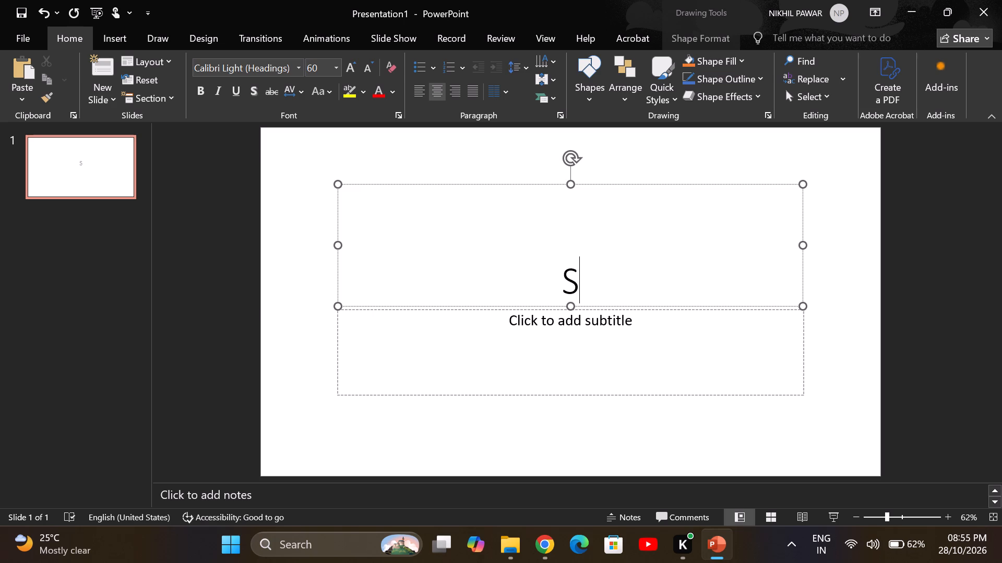
key(BackSpace)
text(Sa)
key(BackSpace)
key(BackSpace)
text(da)
key(BackSpace)
key(BackSpace)
key(shift+s)
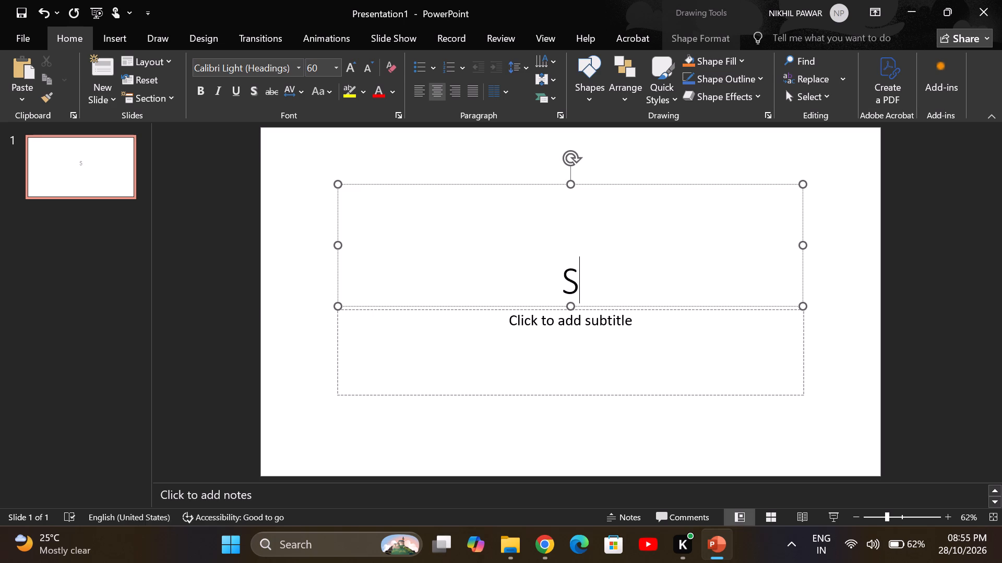
key(BackSpace)
text(Data Stric)
key(BackSpace)
key(BackSpace)
text(uc)
text(ture)
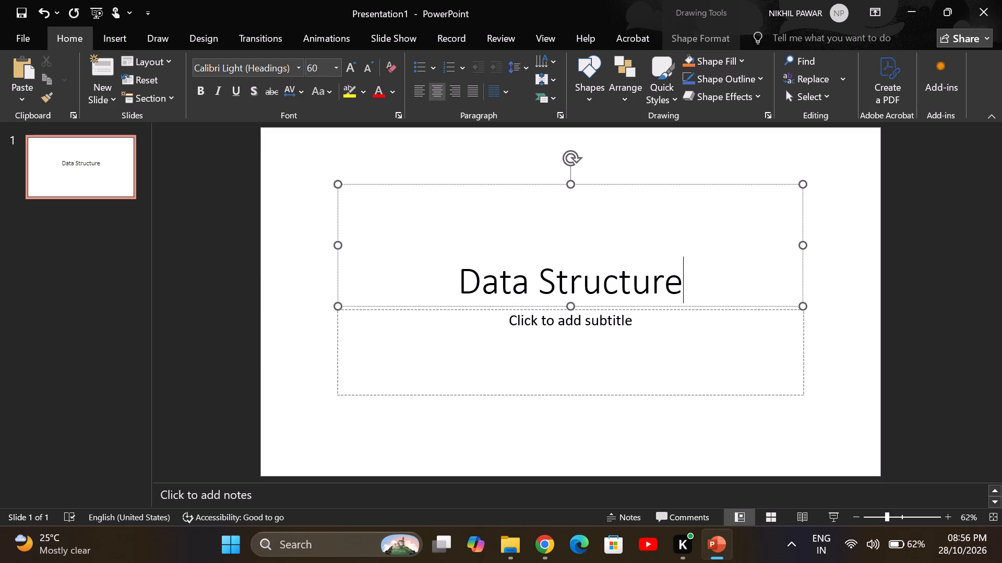
Make the "Data Structure" title bold and set its font to Bookman Old Style.
click(464, 289)
drag(464, 289, 621, 291)
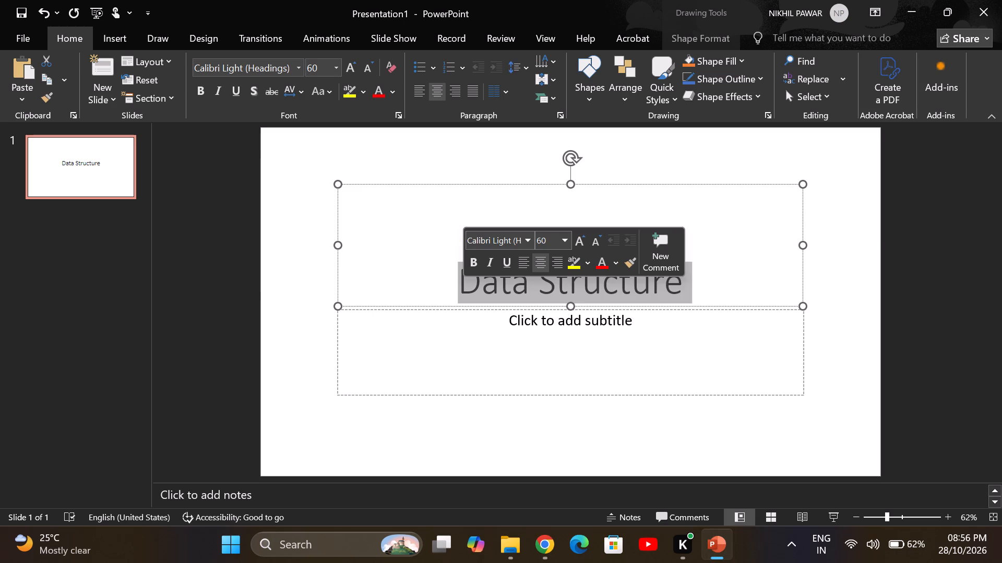
drag(621, 291, 637, 286)
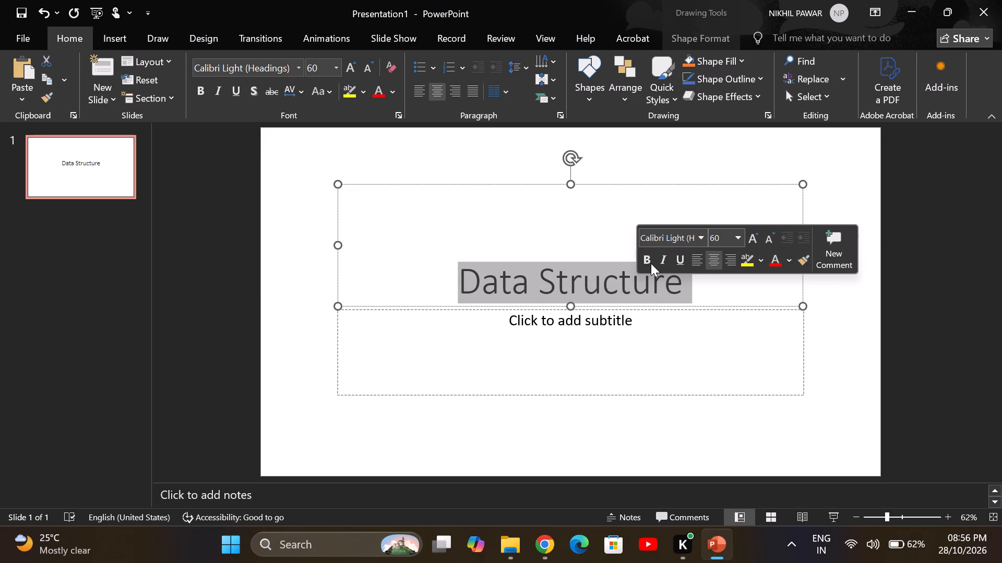
click(650, 262)
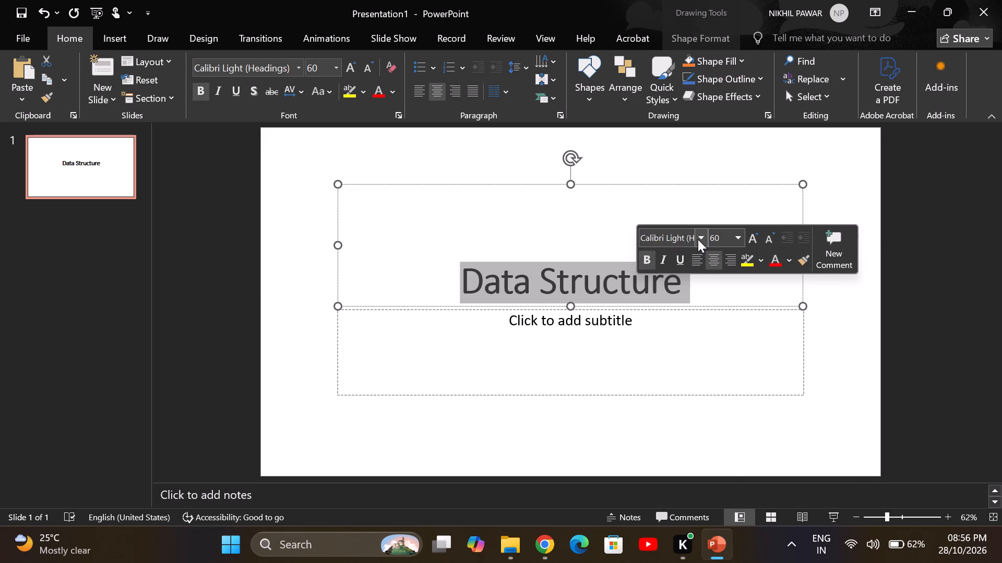
click(698, 239)
scroll(677, 438, down, 1)
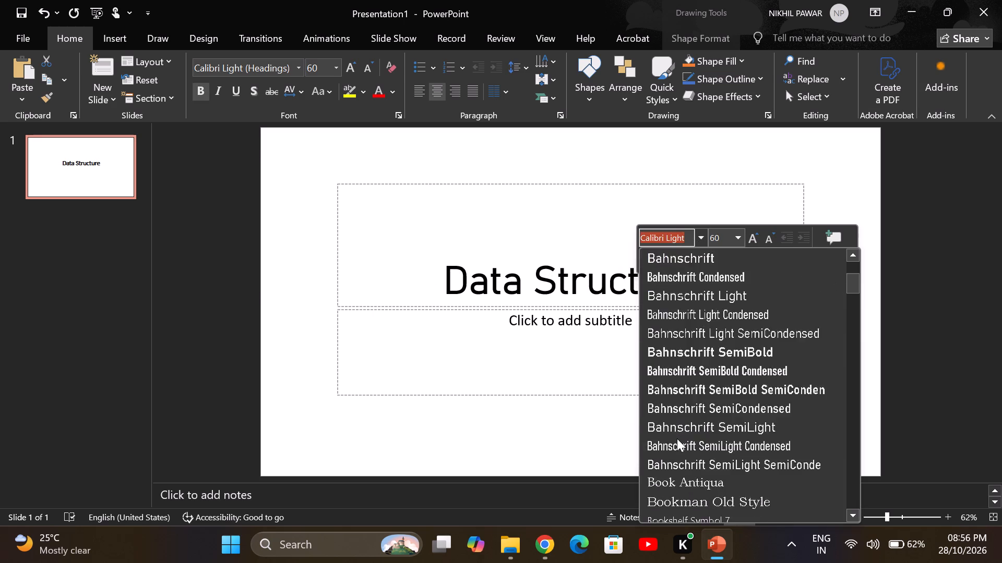
scroll(677, 438, down, 1)
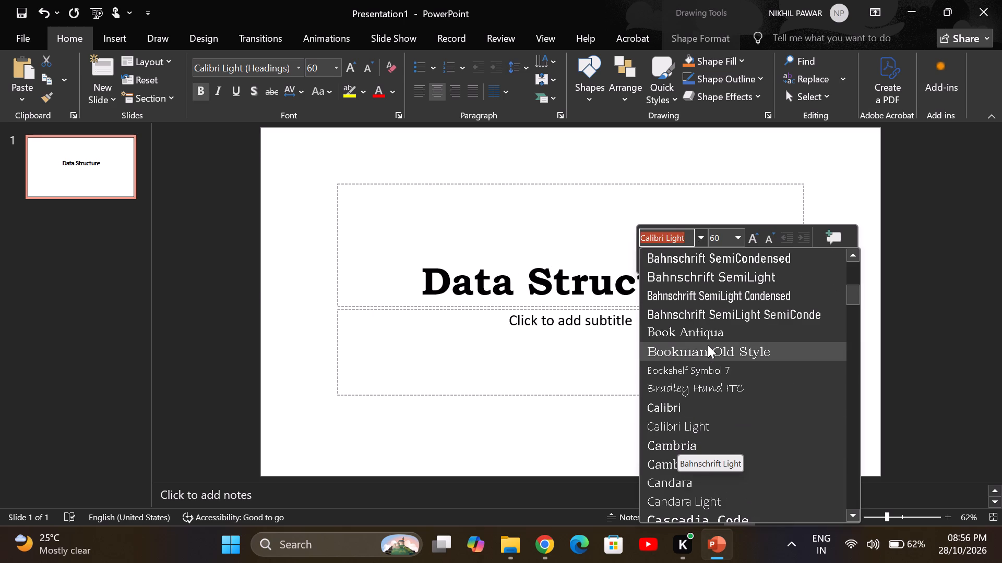
click(708, 345)
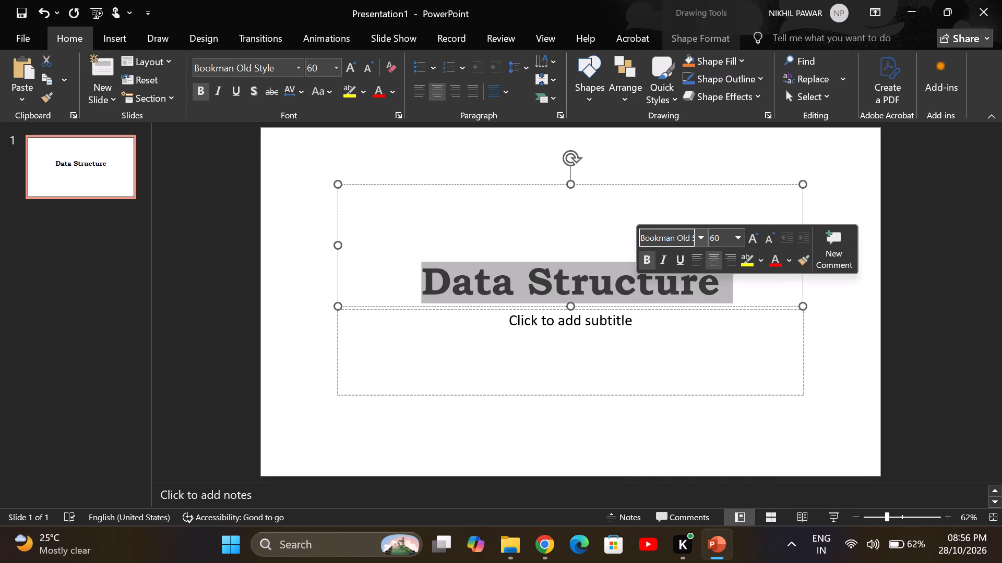
Change the title's font color to the standard bright red.
click(784, 263)
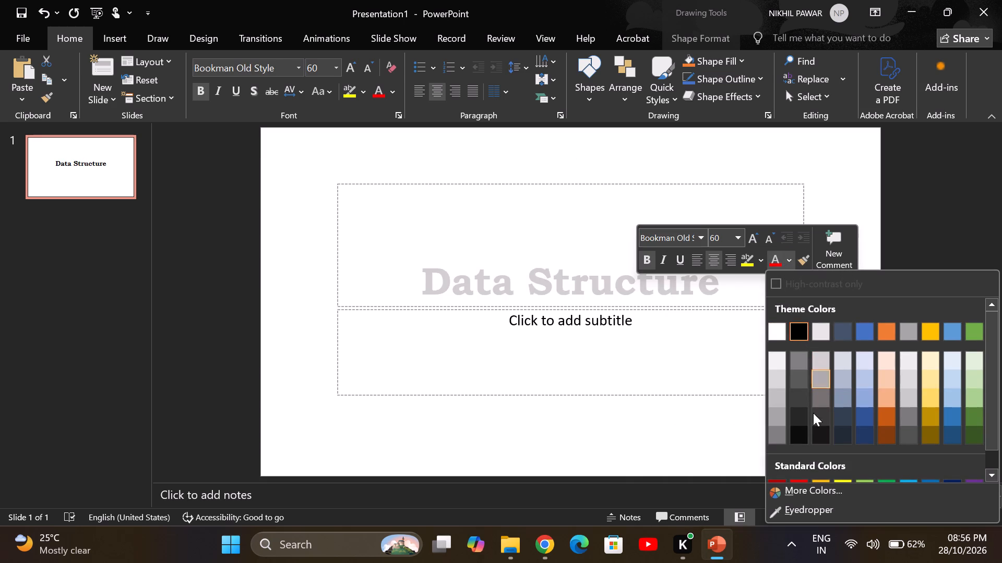
click(793, 475)
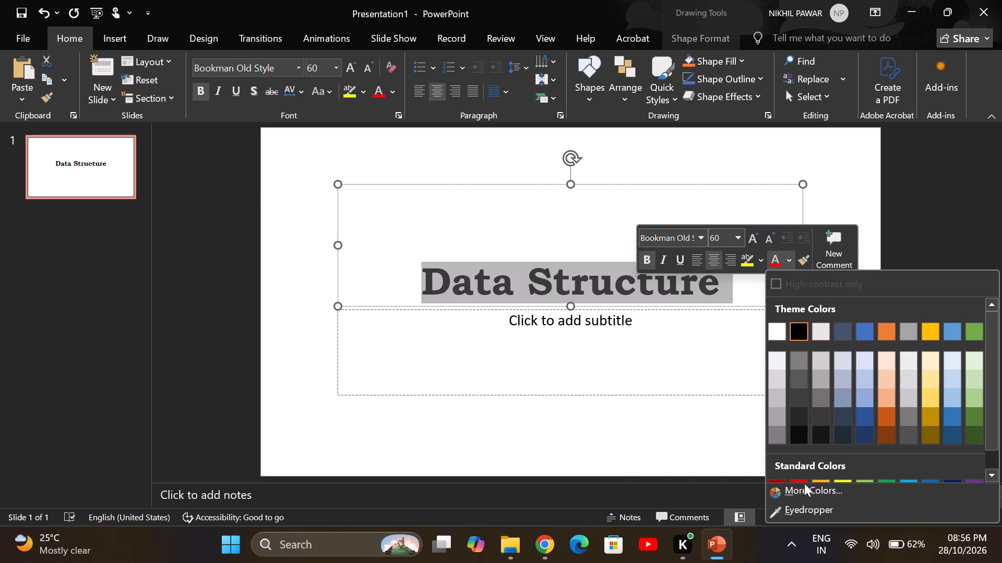
click(804, 483)
click(804, 483)
scroll(804, 483, down, 1)
click(996, 475)
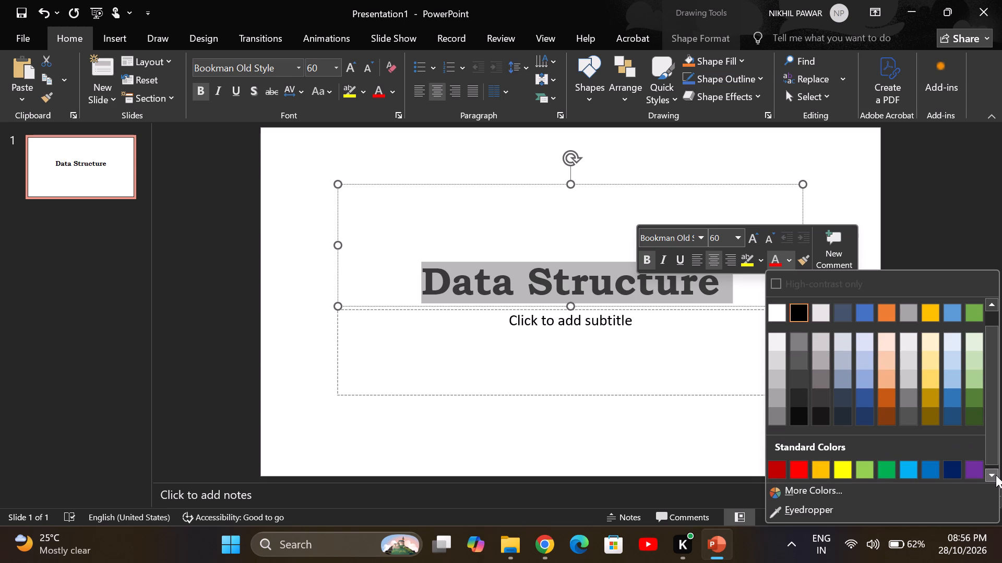
click(793, 468)
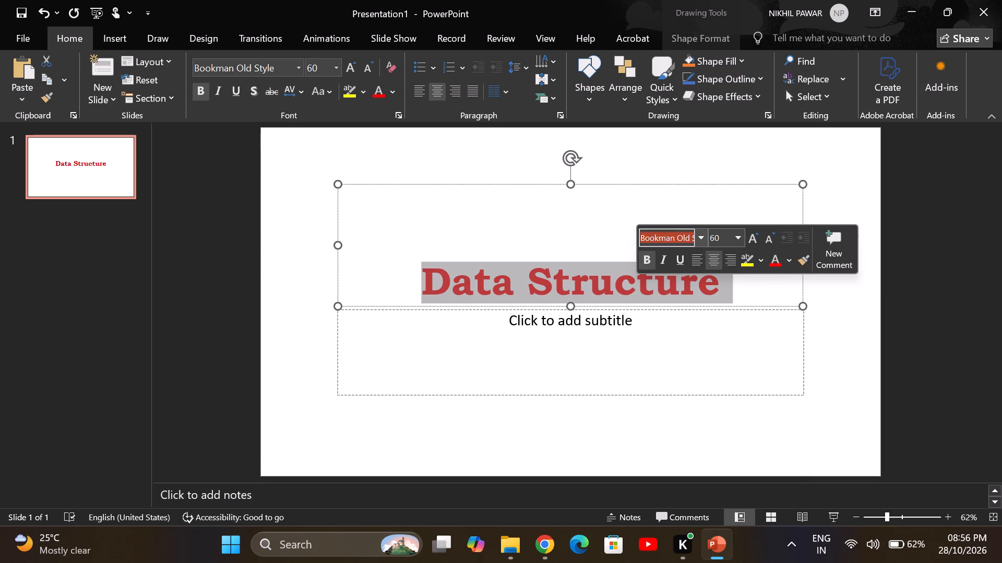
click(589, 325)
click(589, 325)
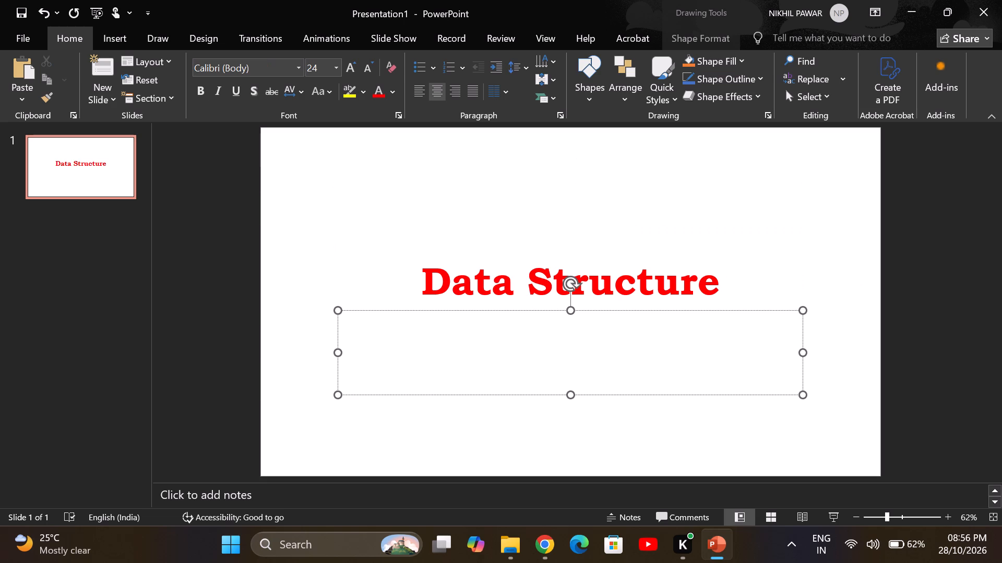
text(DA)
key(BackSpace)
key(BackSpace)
Shrink the title placeholder from its bottom edge to a thin strip so the title sits near the top of the slide.
click(603, 275)
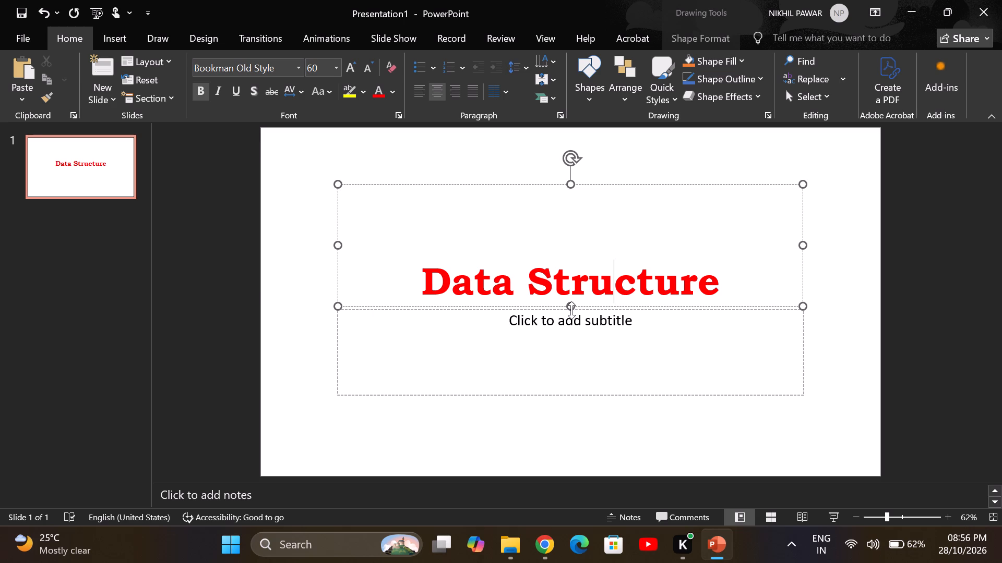
drag(571, 310, 577, 172)
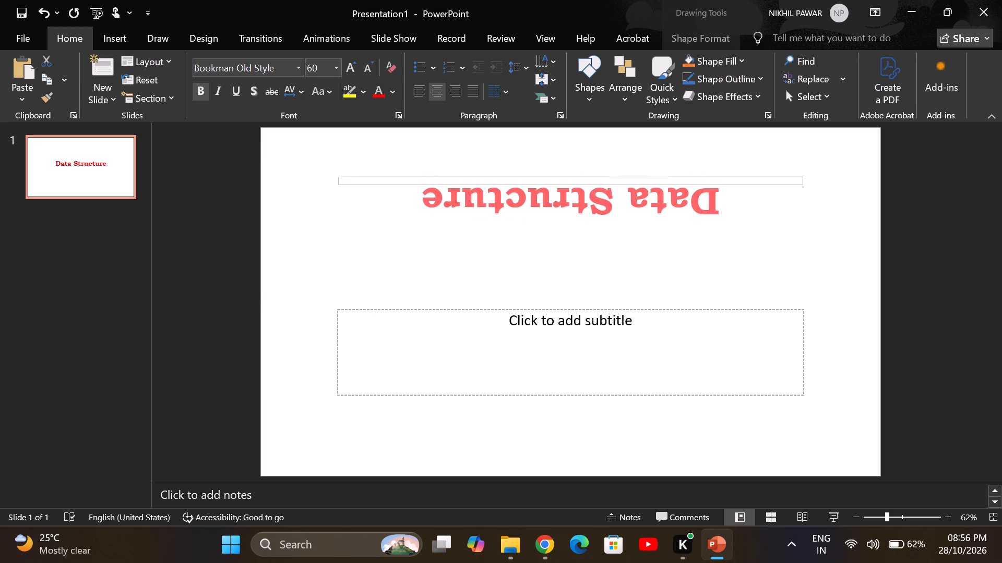
drag(577, 172, 589, 203)
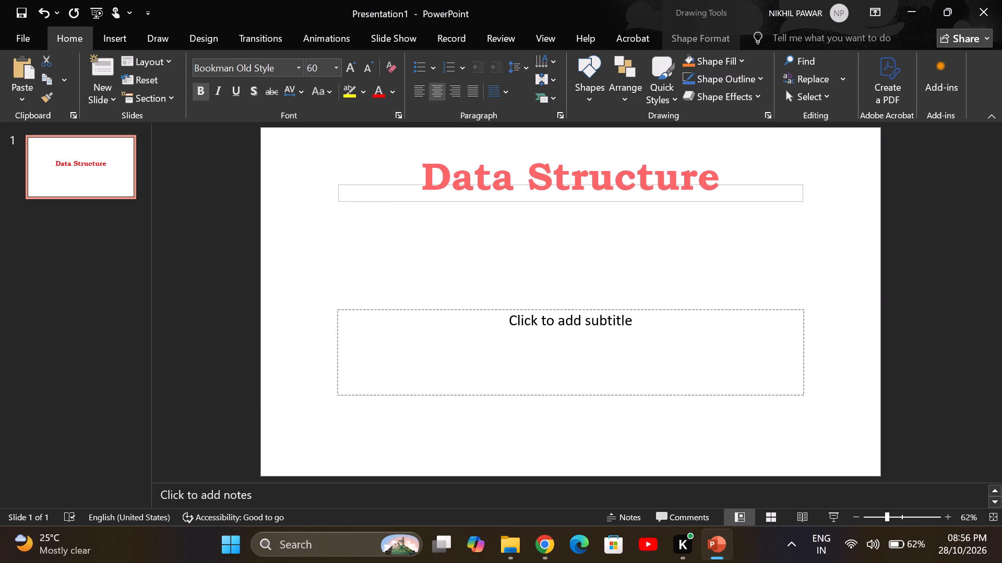
drag(589, 203, 589, 205)
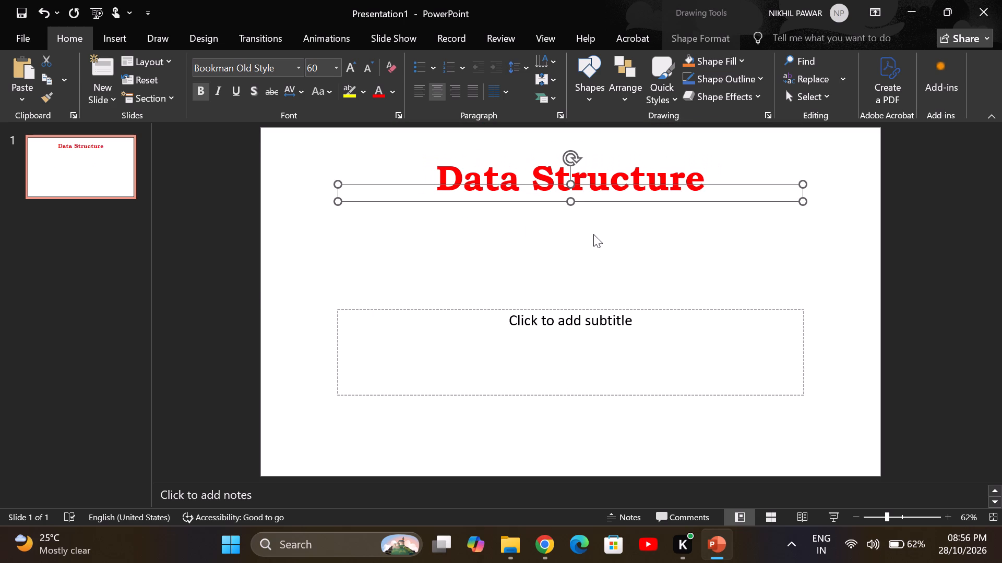
click(593, 234)
Extend the empty subtitle placeholder's top edge upward to just below the title.
drag(598, 341, 602, 320)
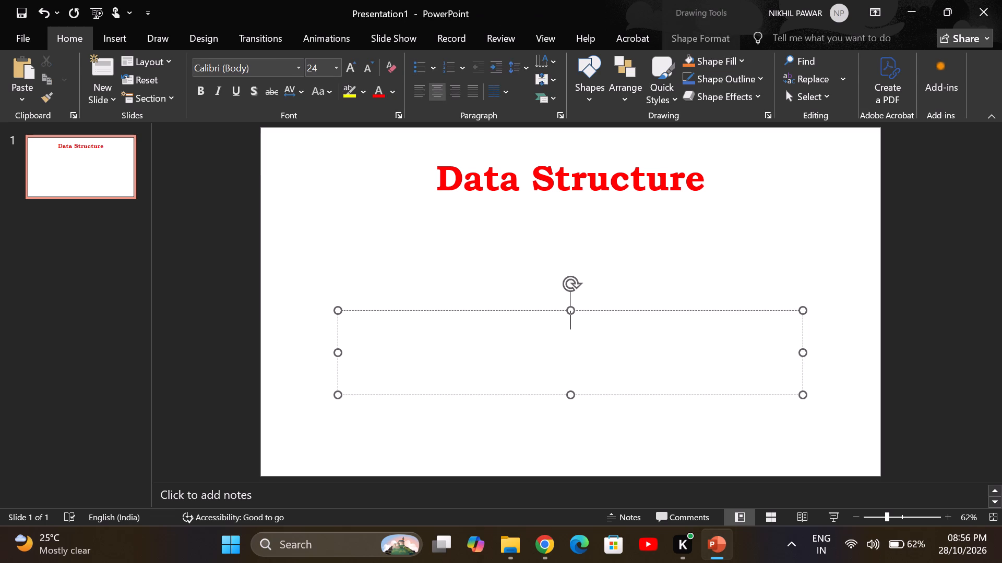
drag(602, 320, 595, 320)
drag(595, 320, 580, 286)
drag(580, 286, 566, 303)
click(566, 303)
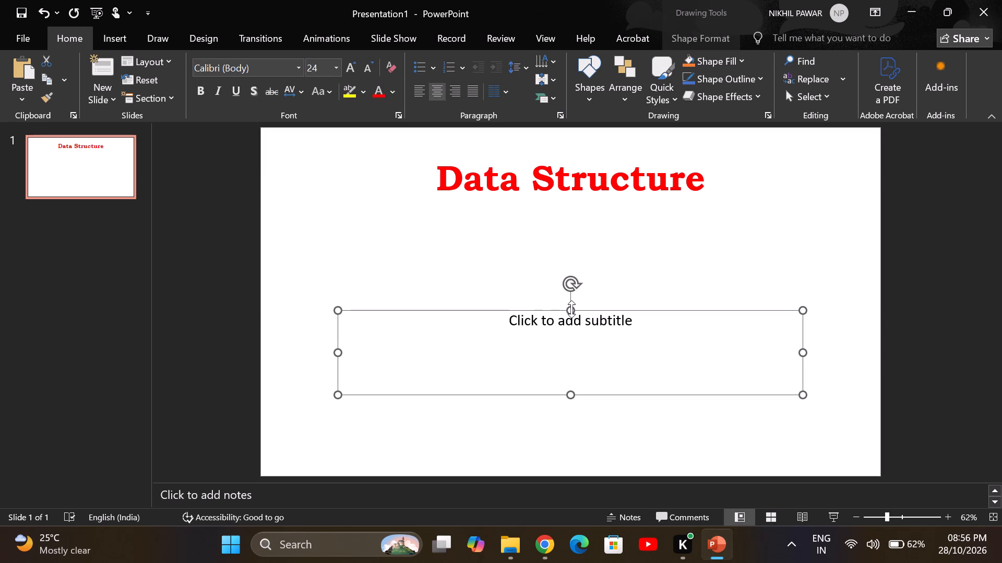
drag(574, 312, 591, 214)
Enter "Unit 1" as the first line of the empty subtitle placeholder.
click(437, 222)
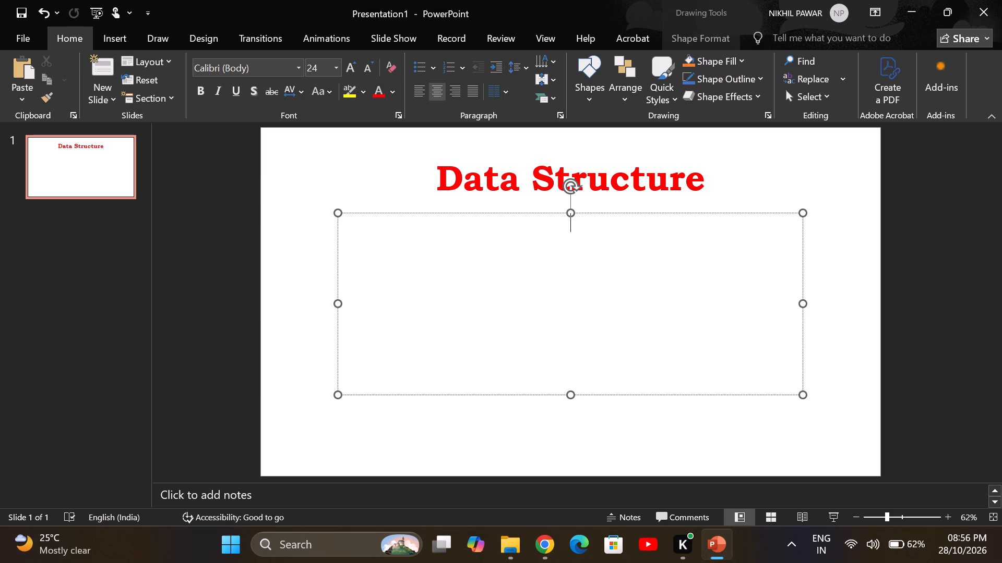
click(396, 244)
key(shift+t)
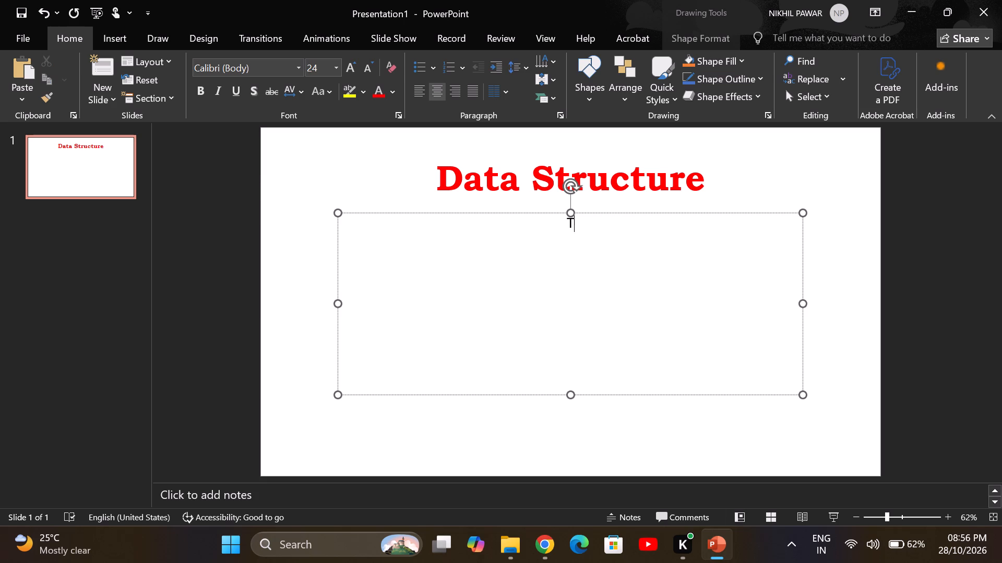
text(ype)
key(BackSpace)
key(BackSpace)
key(BackSpace)
key(BackSpace)
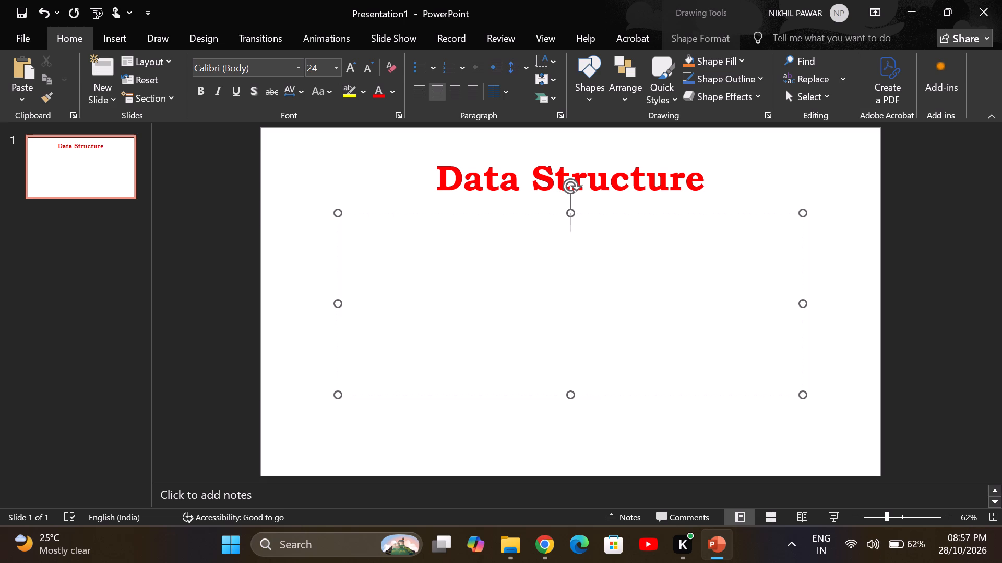
text(nu)
key(BackSpace)
key(BackSpace)
text(Unit)
key(space)
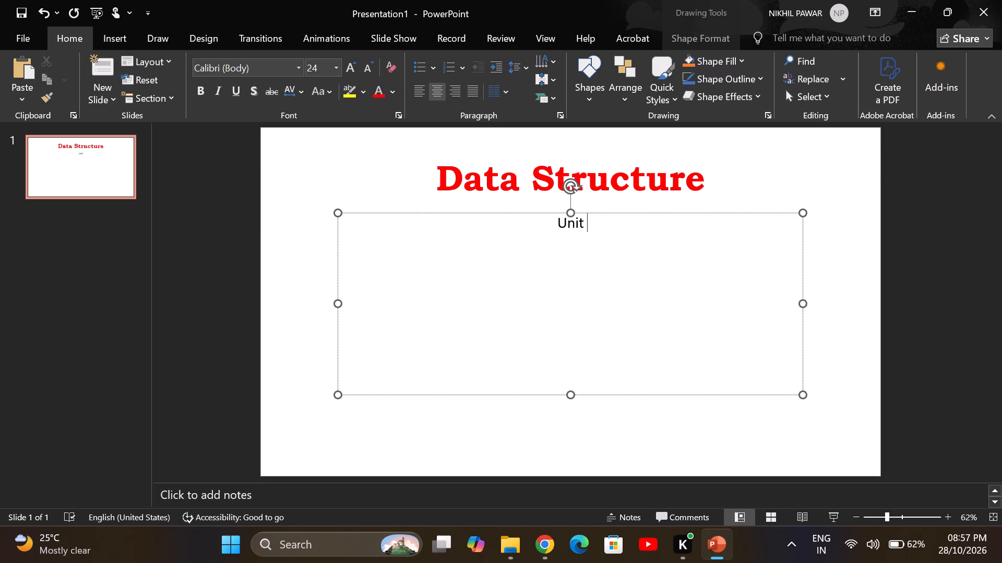
key(1)
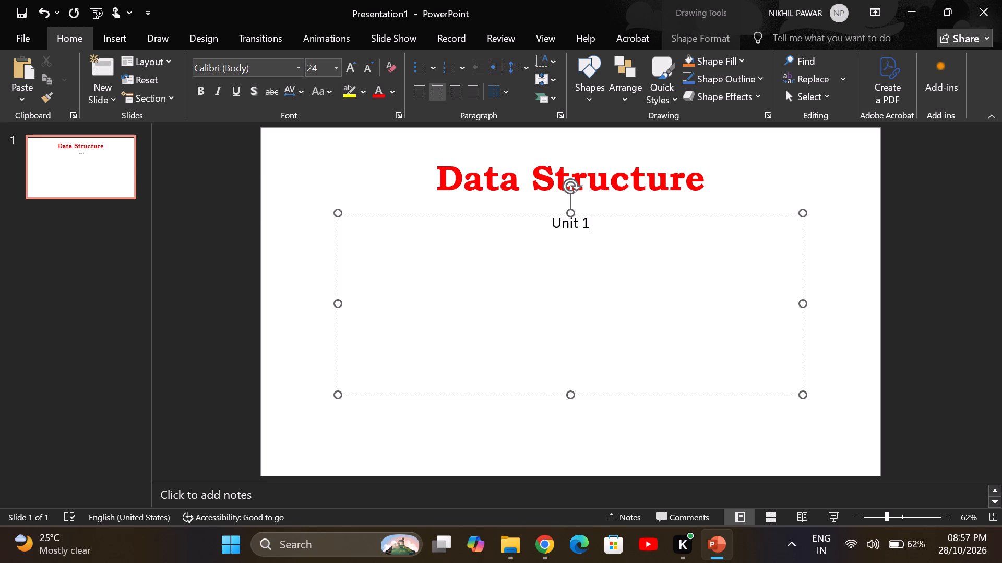
Left-align the subtitle text and complete its first line as "Unit 1:-".
click(419, 86)
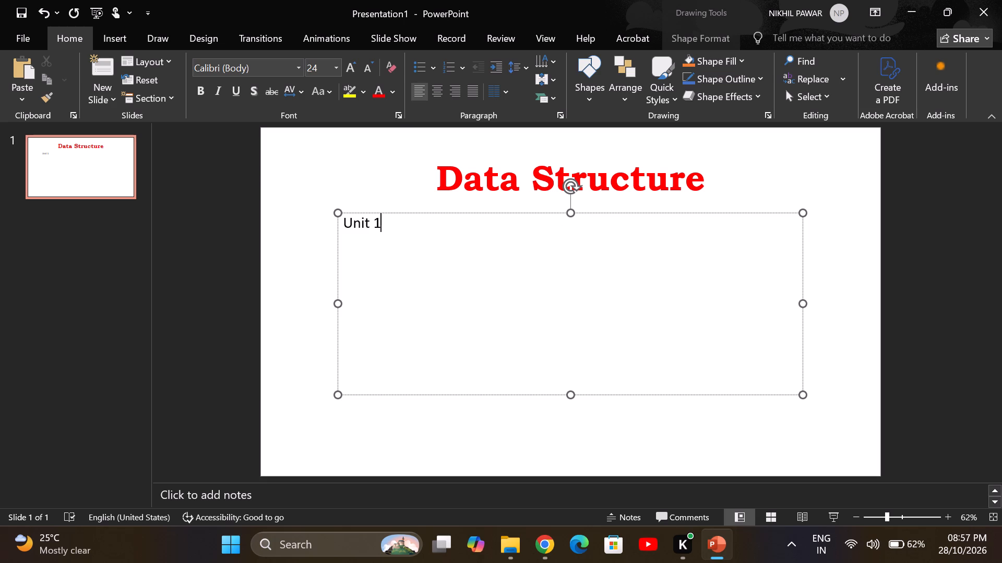
key(shift+colon)
key(minus)
key(Return)
Begin the second line of the subtitle text with "Types of Topic".
text(ET)
key(BackSpace)
key(BackSpace)
text(Typew)
key(BackSpace)
text(ew)
key(BackSpace)
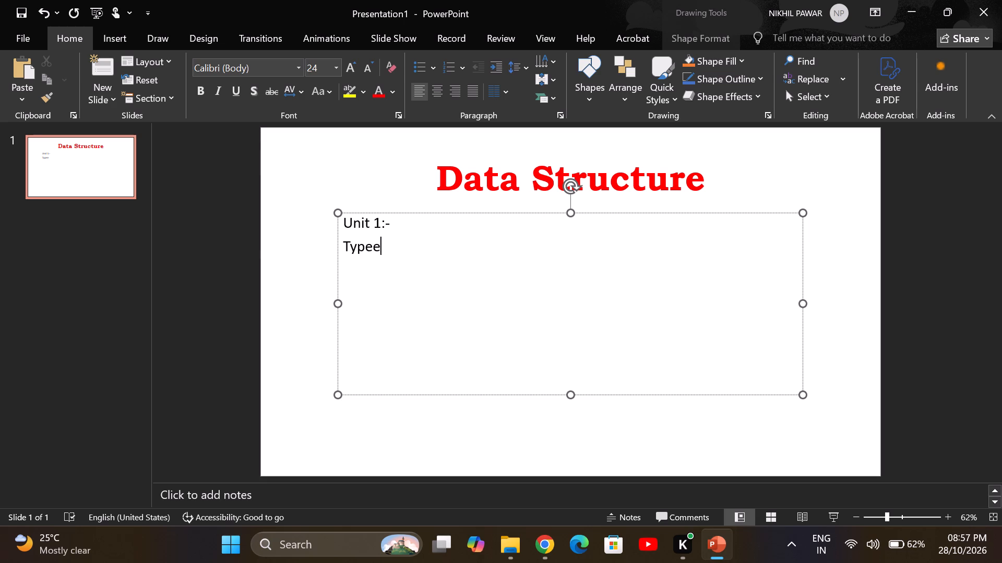
key(BackSpace)
key(w)
key(BackSpace)
text(s of)
key(space)
text(Topic)
Complete the second line with "in your unit:-" so it reads "Types of Topic in your unit:-".
key(space)
text(in yp)
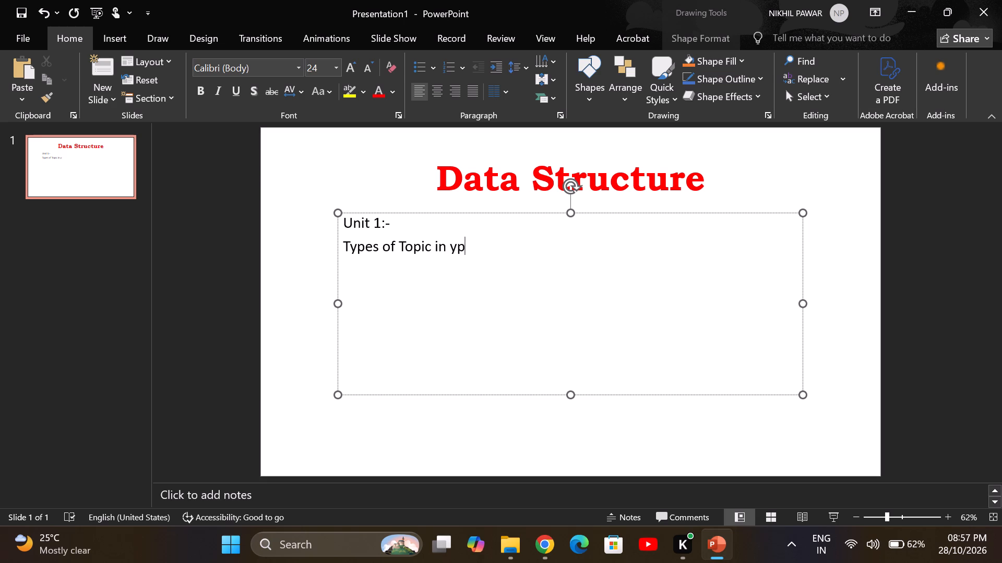
key(BackSpace)
key(u)
key(BackSpace)
text(pur)
key(BackSpace)
key(BackSpace)
key(BackSpace)
text(out)
key(BackSpace)
text(r)
key(space)
text(unit)
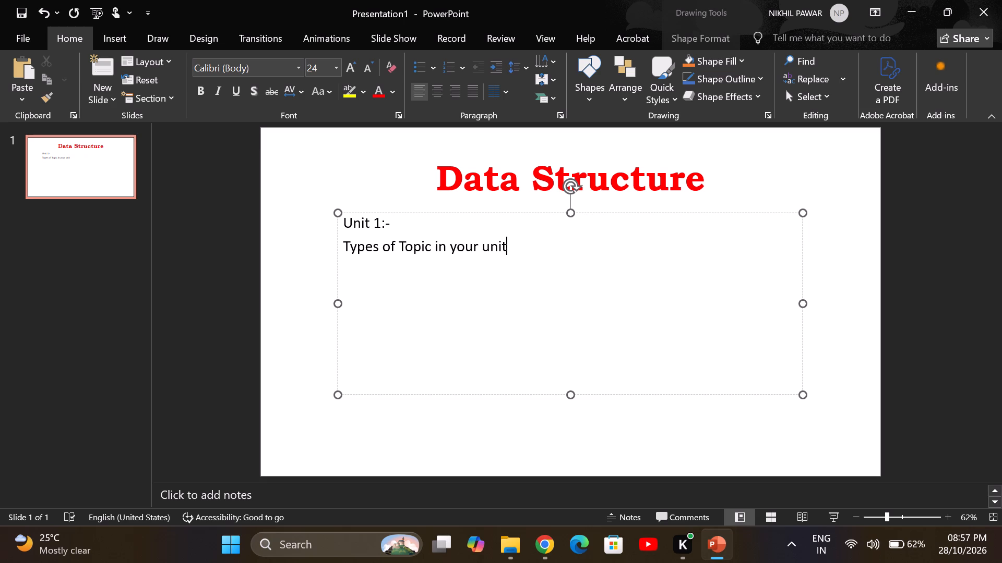
key(shift+colon)
key(shift+underscore)
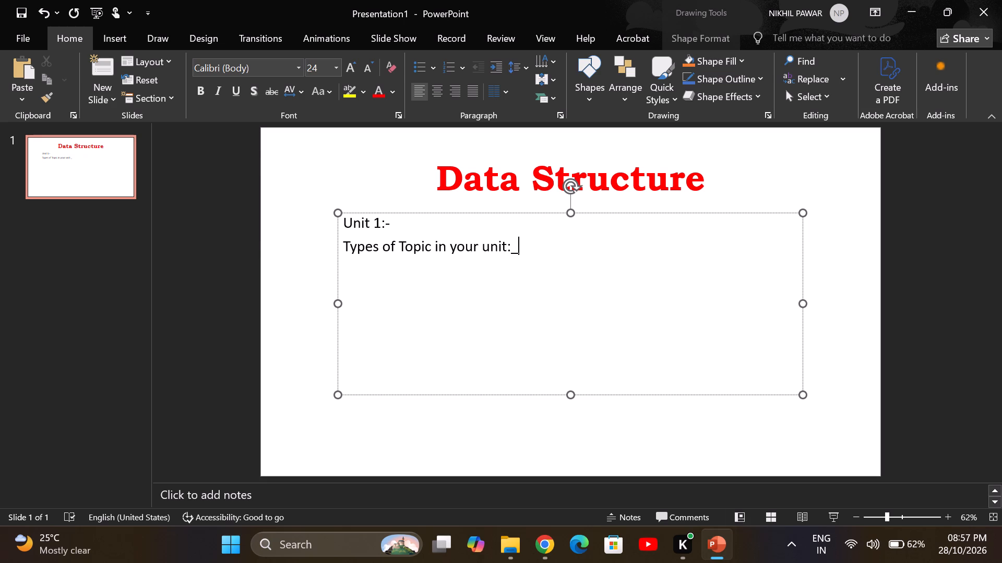
key(BackSpace)
key(minus)
key(Return)
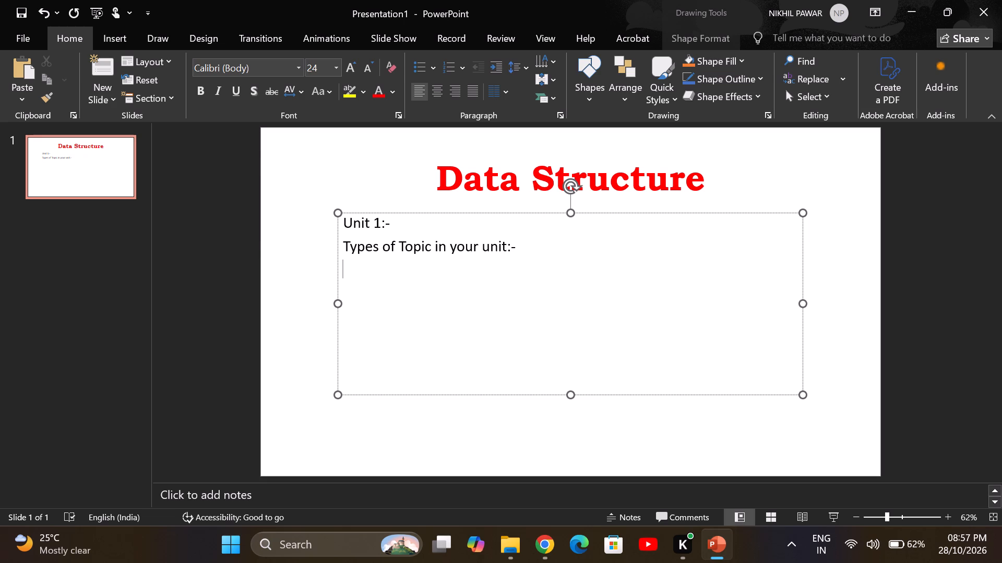
key(BackSpace)
Add "Trees" as item 1 of a numbered list beneath the "Types of Topic in your unit:-" line.
key(Return)
key(1)
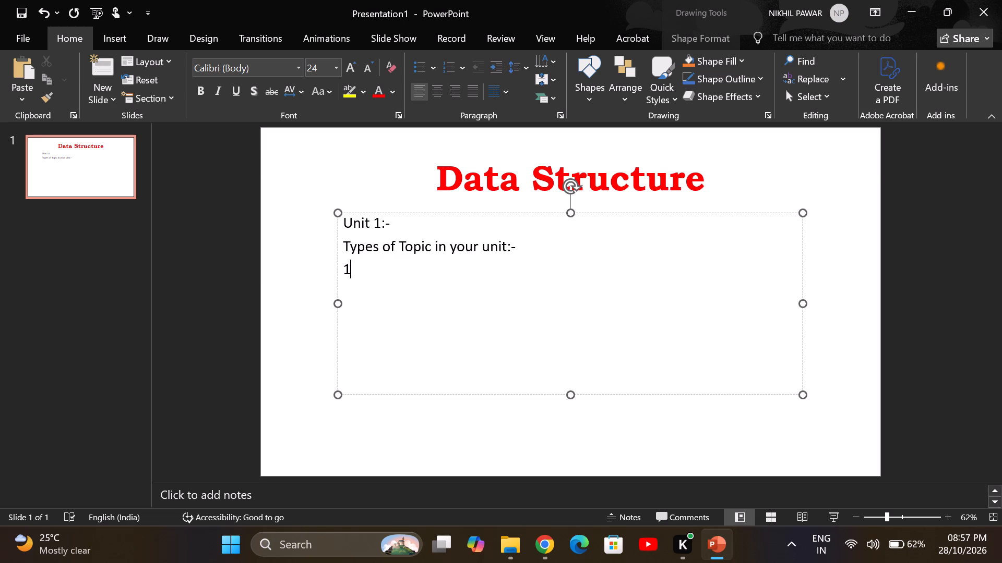
key(0)
key(BackSpace)
key(period)
key(space)
key(shift+t)
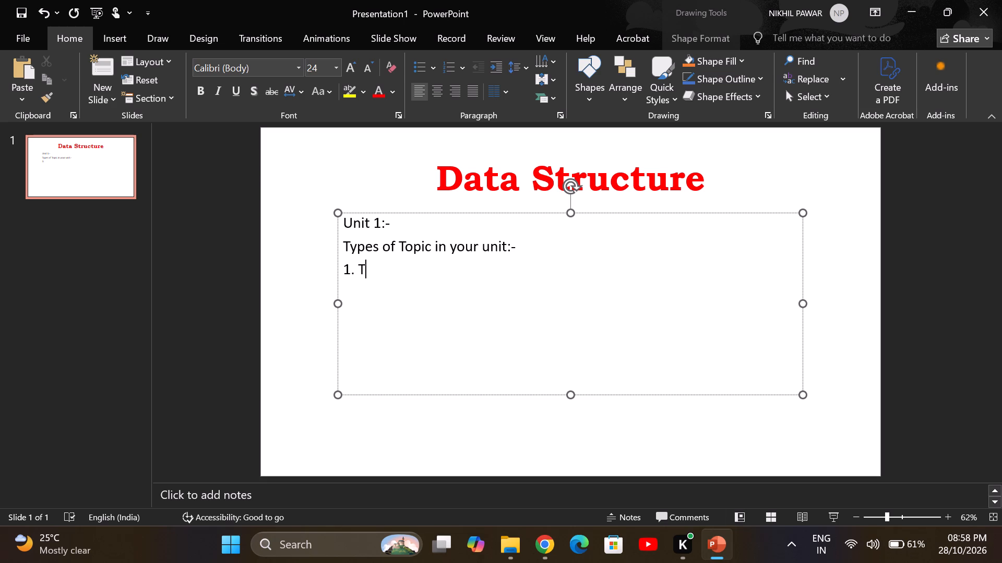
text(rees)
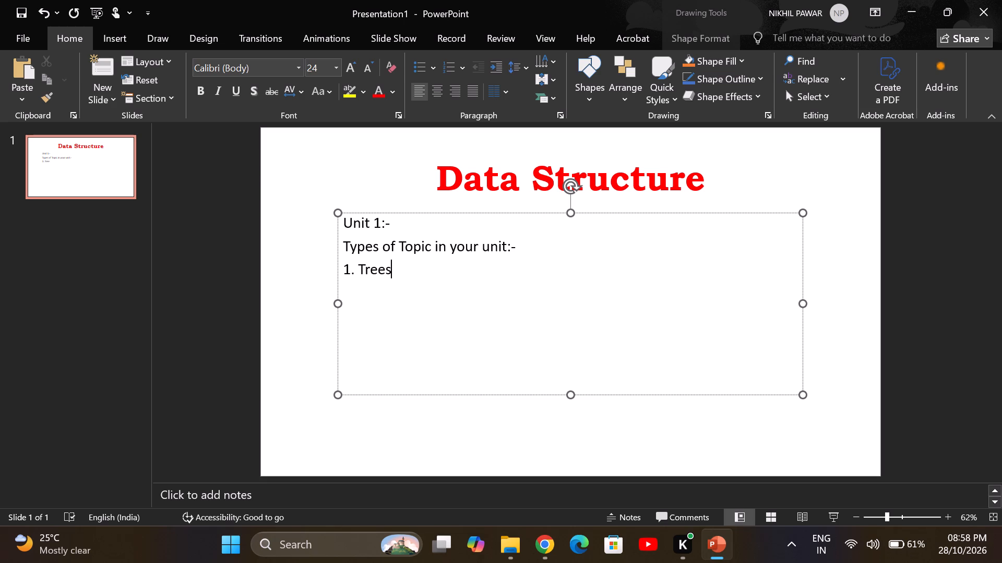
key(Return)
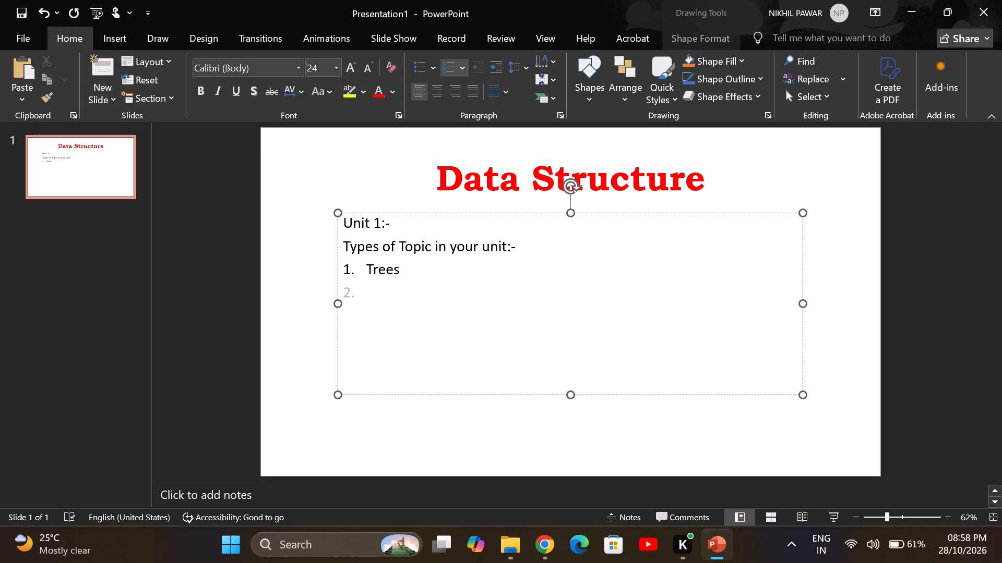
Add "Stack and Queue" as item 2 of the numbered list and start a new item below it.
key(shift+l)
key(BackSpace)
text(Stac)
key(k)
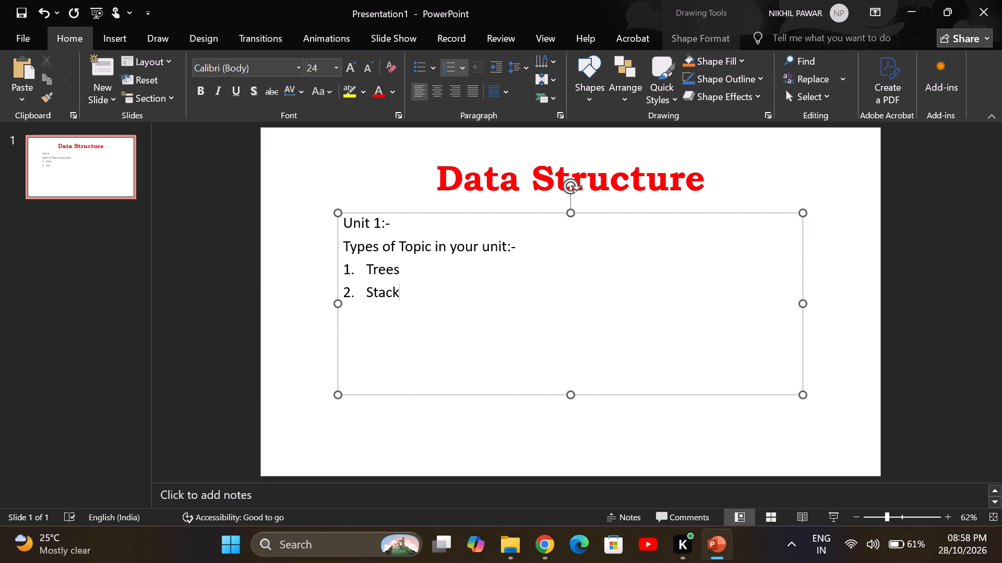
key(space)
text(and)
key(space)
key(shift+q)
text(ues)
key(e)
key(BackSpace)
key(BackSpace)
key(BackSpace)
text(que)
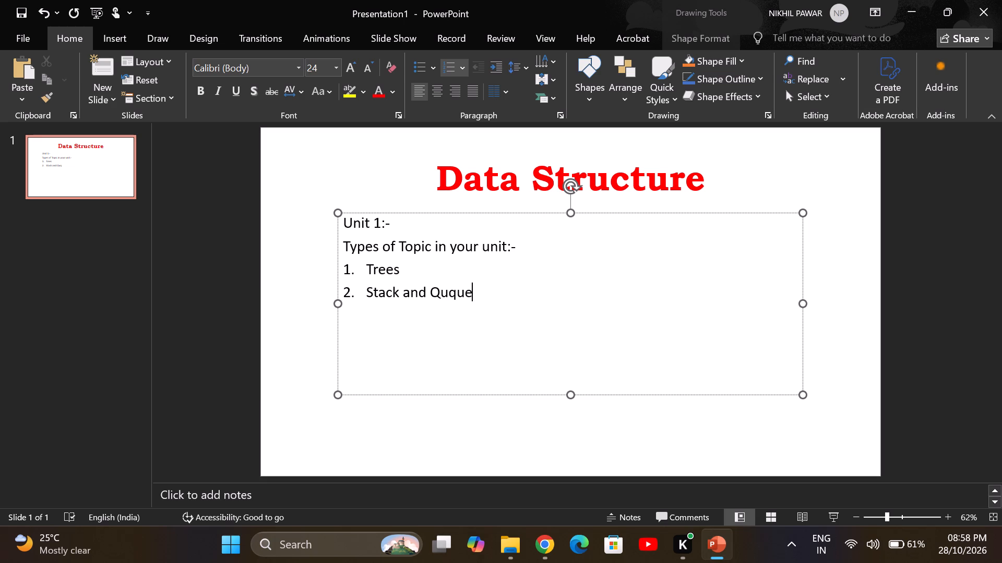
key(BackSpace)
key(BackSpace)
key(BackSpace)
key(BackSpace)
text(ue)
text(ue)
key(Return)
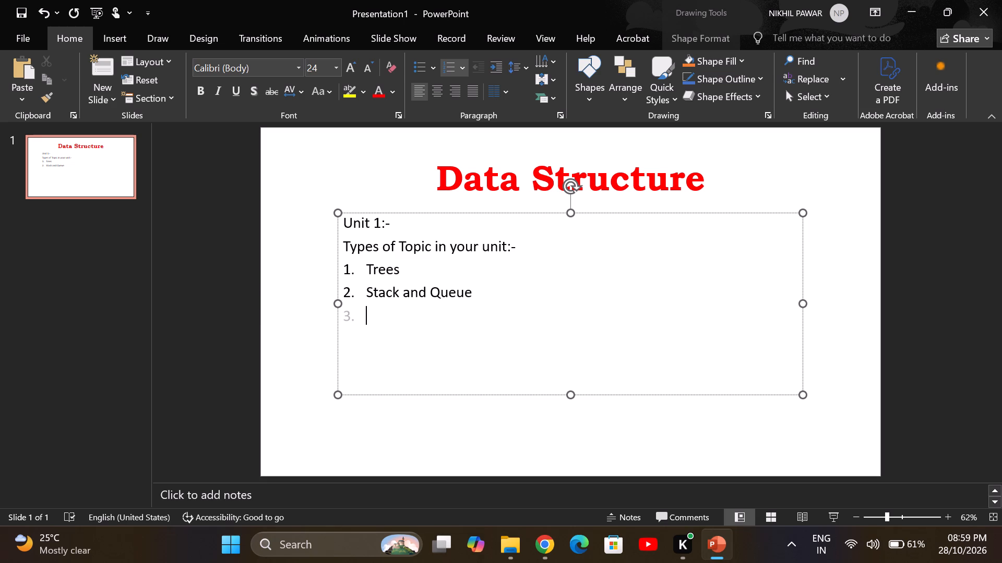
Resize the Unit 1 text box by extending its bottom edge down and lowering its top edge, leaving a gap beneath the title.
click(323, 340)
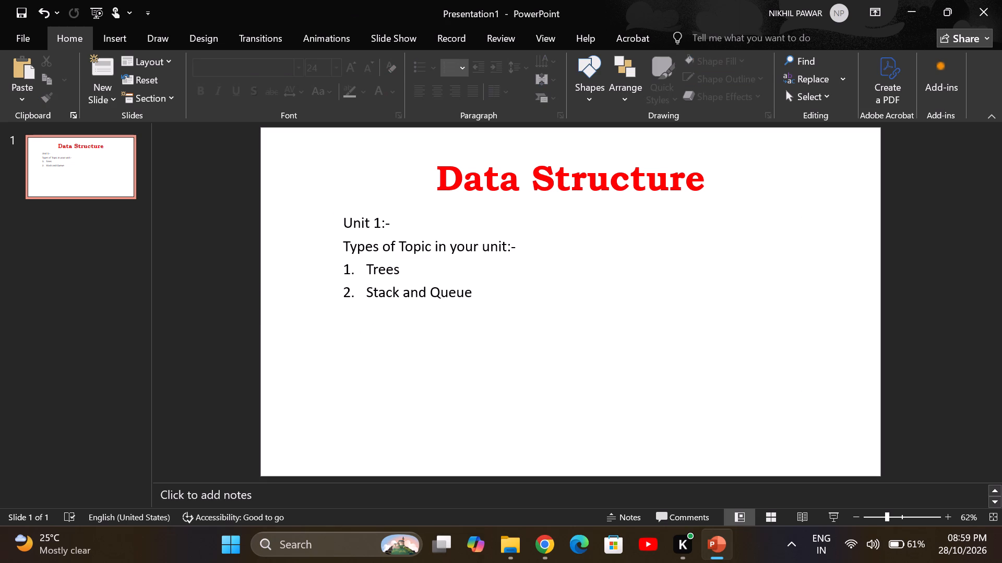
click(383, 243)
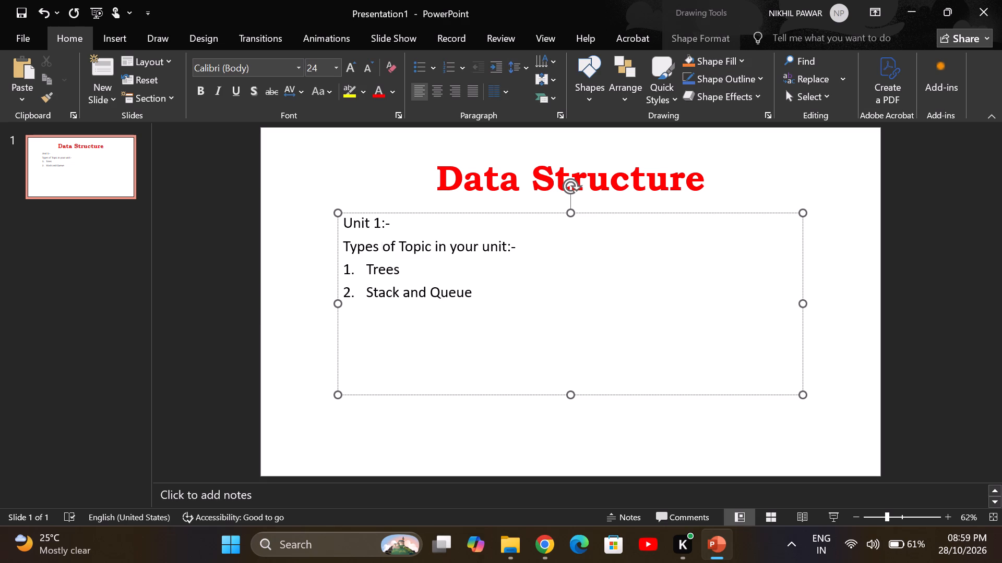
drag(569, 394, 569, 401)
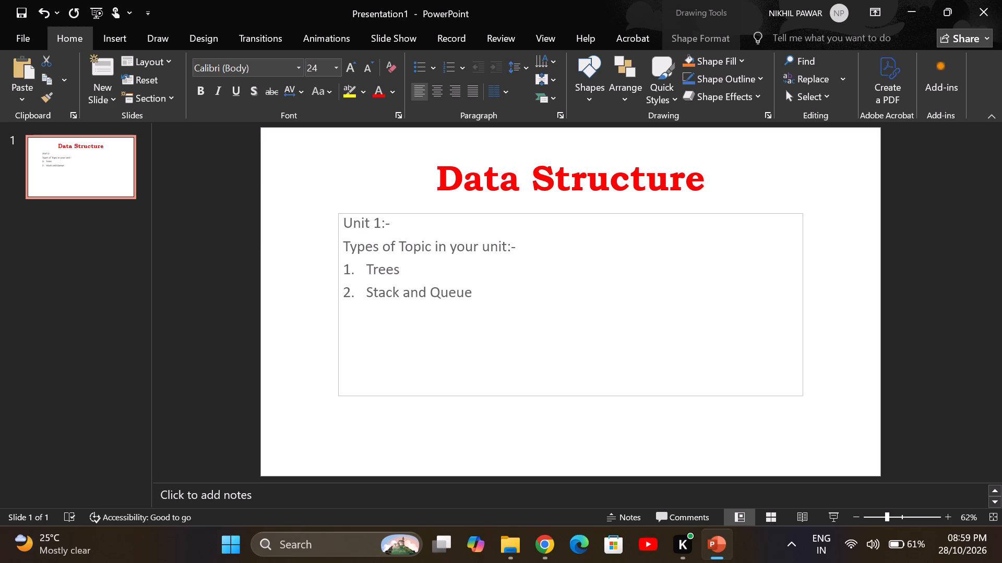
drag(569, 401, 572, 430)
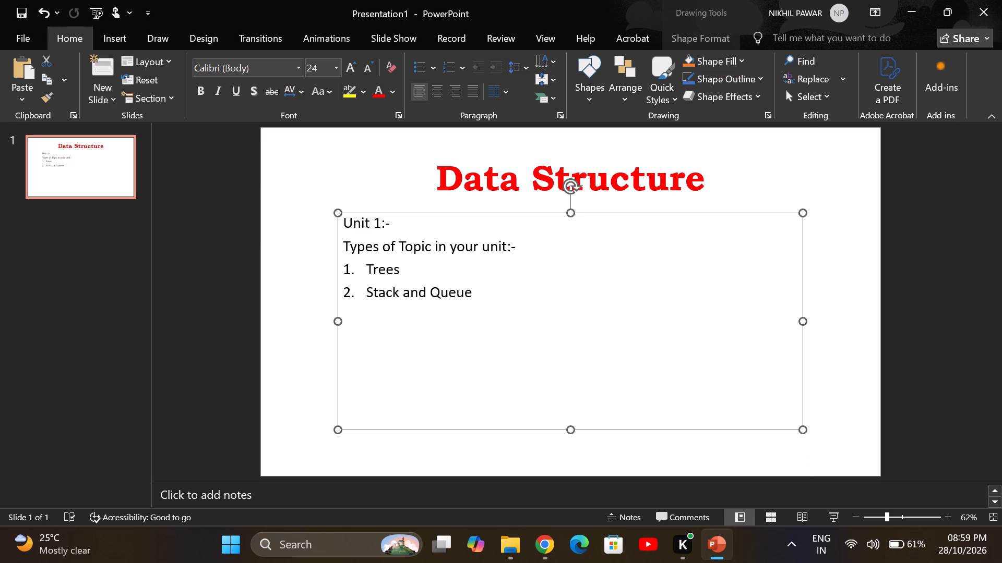
drag(573, 214, 578, 258)
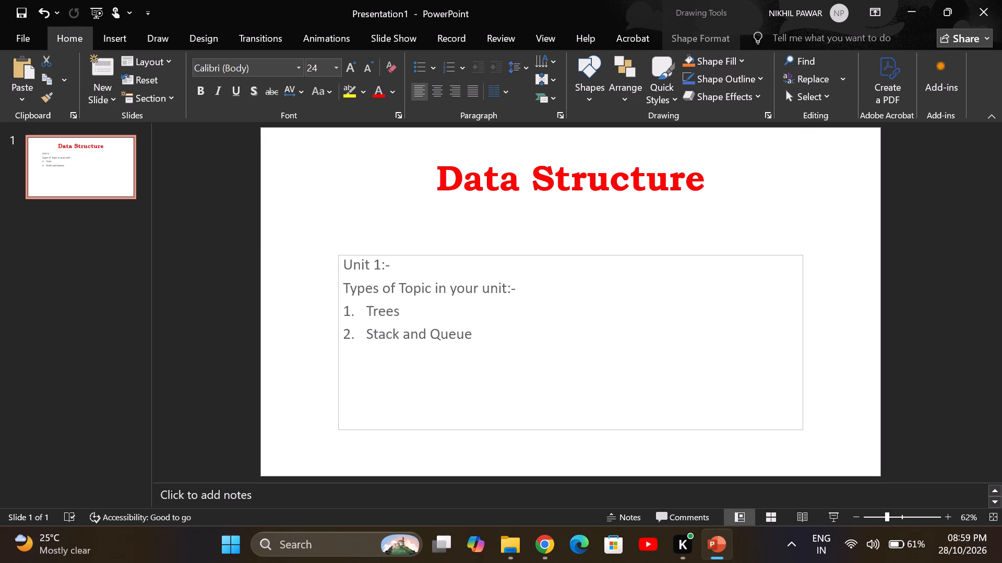
drag(578, 258, 592, 267)
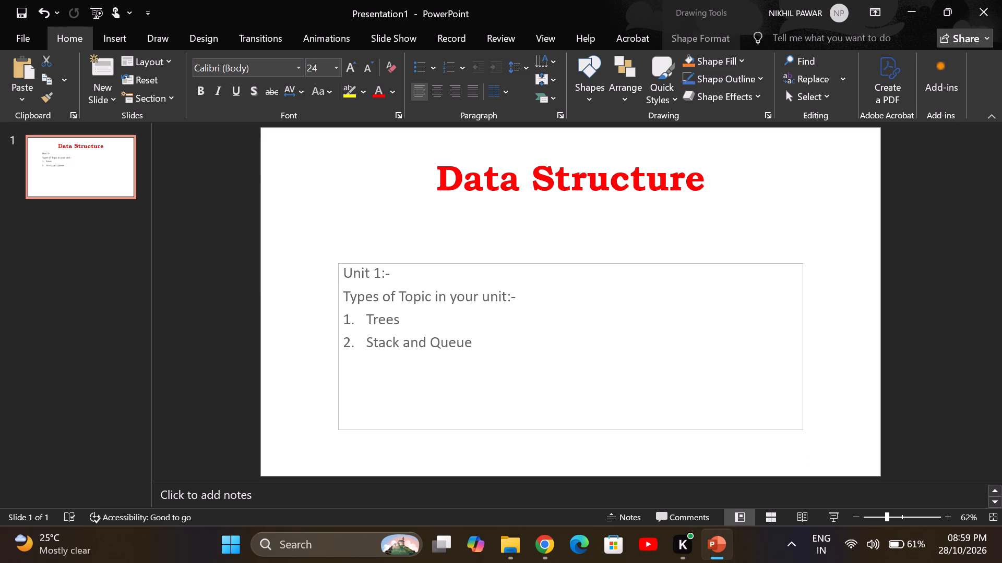
drag(592, 267, 592, 268)
Extend the bottom edge of the "Data Structure" title box downward so the title sits lower, closer to the Unit 1 text.
click(491, 207)
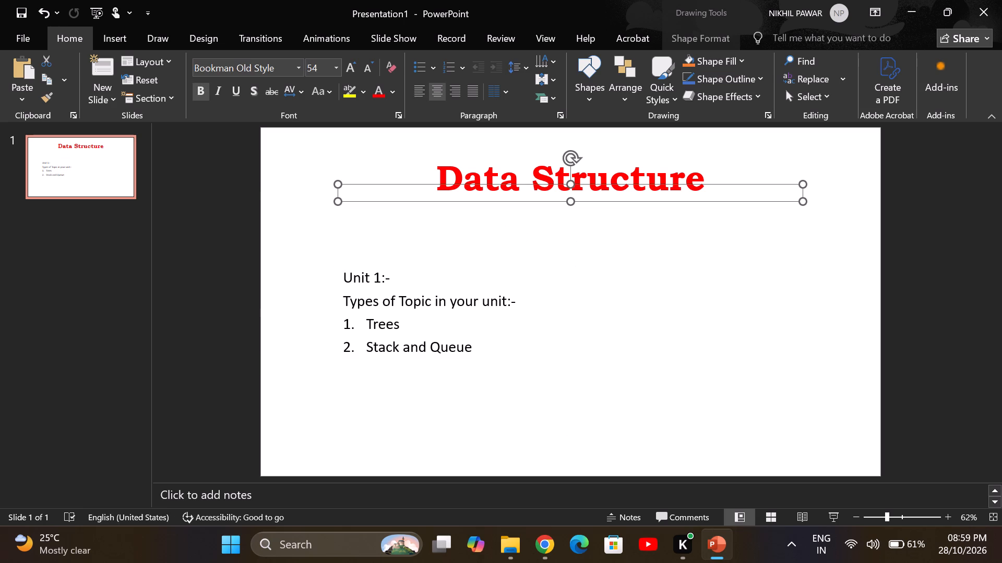
drag(515, 171, 442, 183)
click(442, 183)
drag(571, 202, 575, 230)
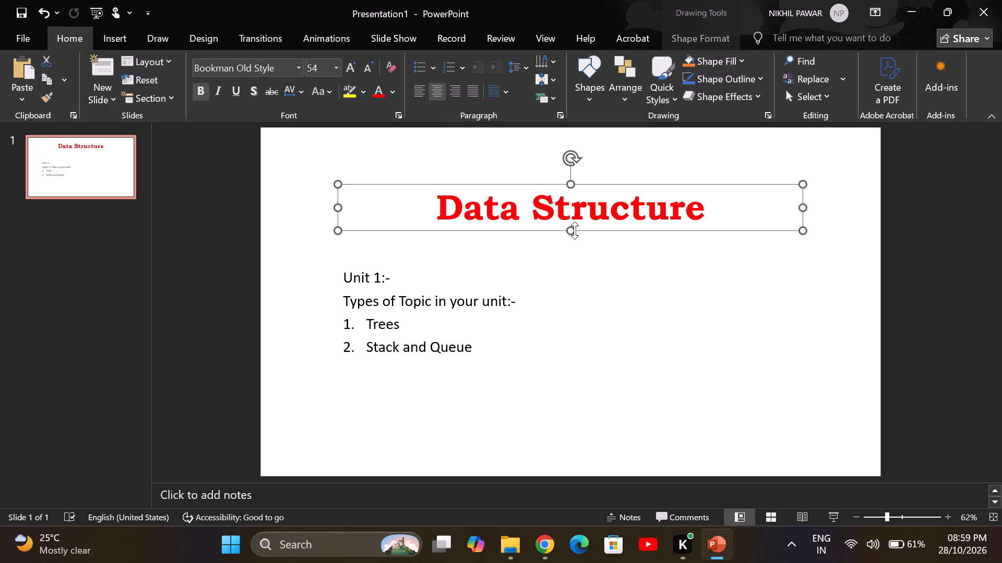
click(609, 302)
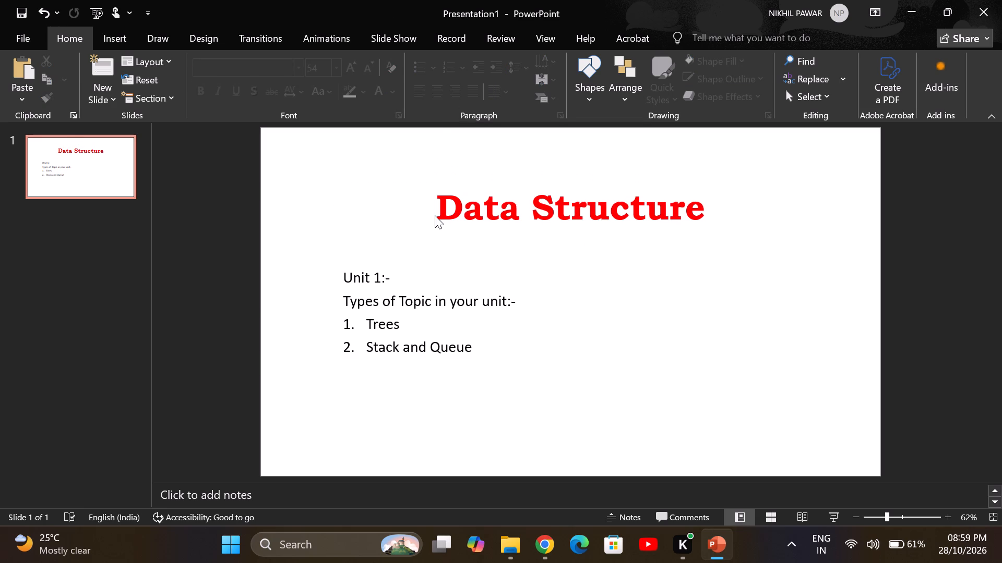
click(435, 215)
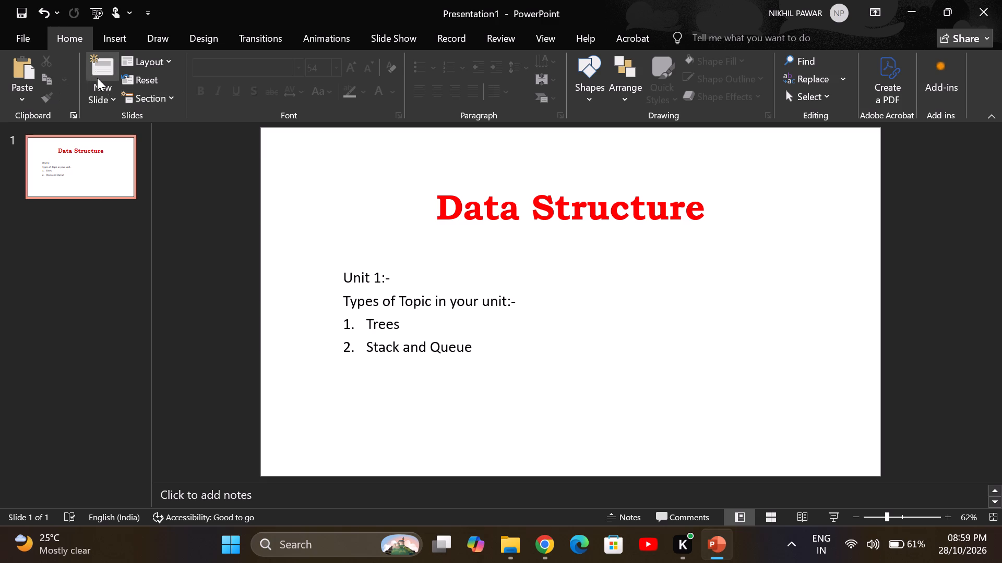
Add a second slide with the Title and Content layout and place the cursor in its title placeholder.
click(106, 88)
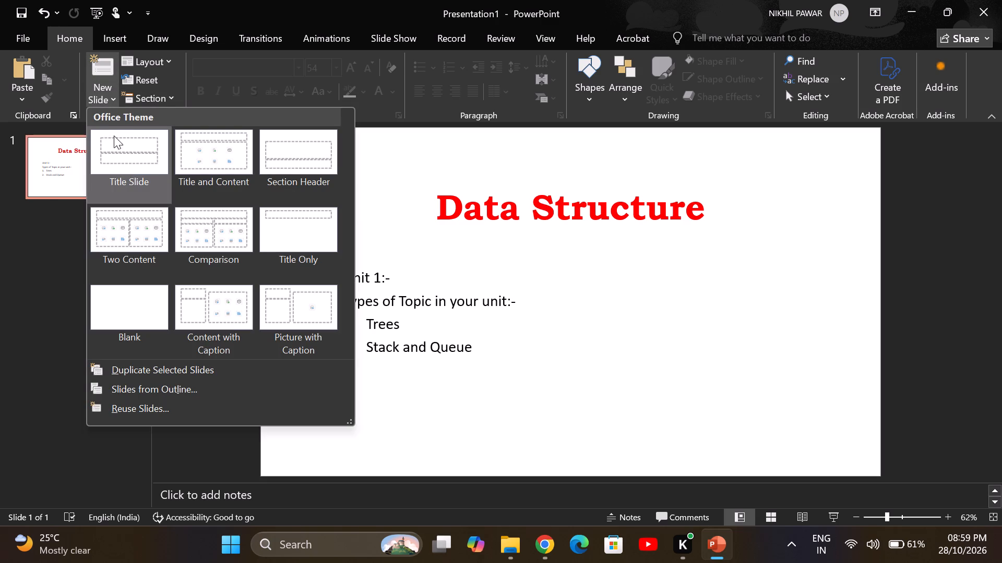
click(205, 158)
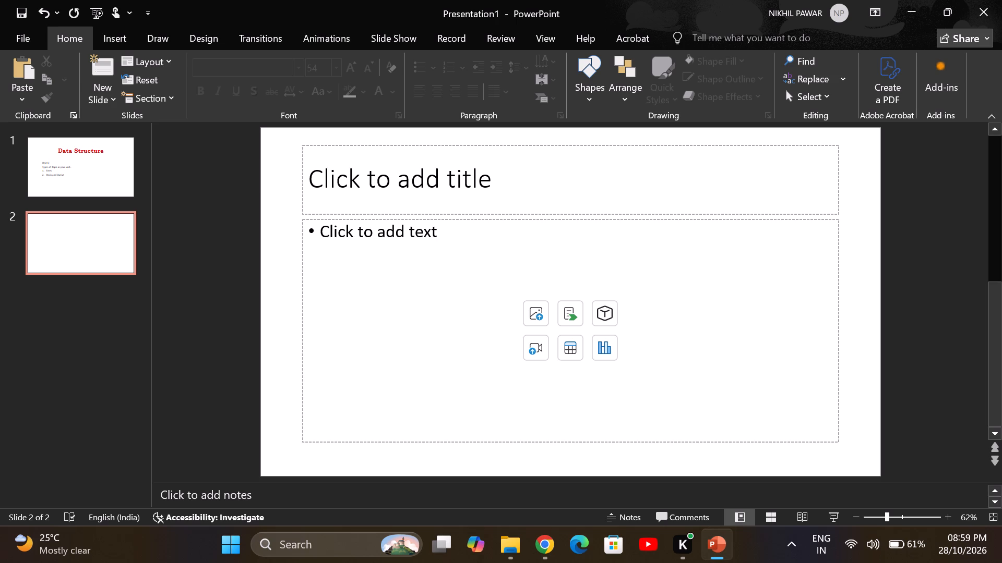
click(364, 173)
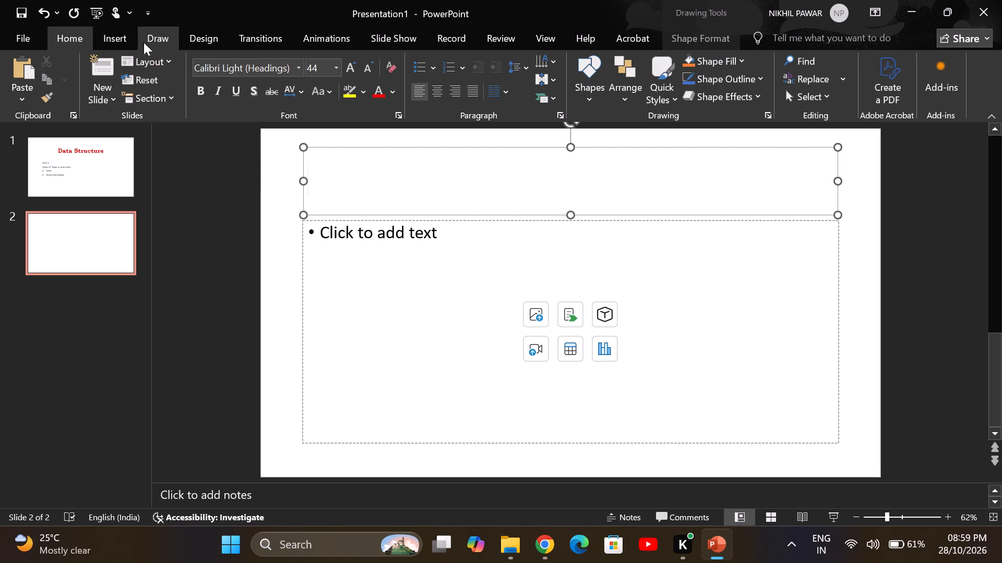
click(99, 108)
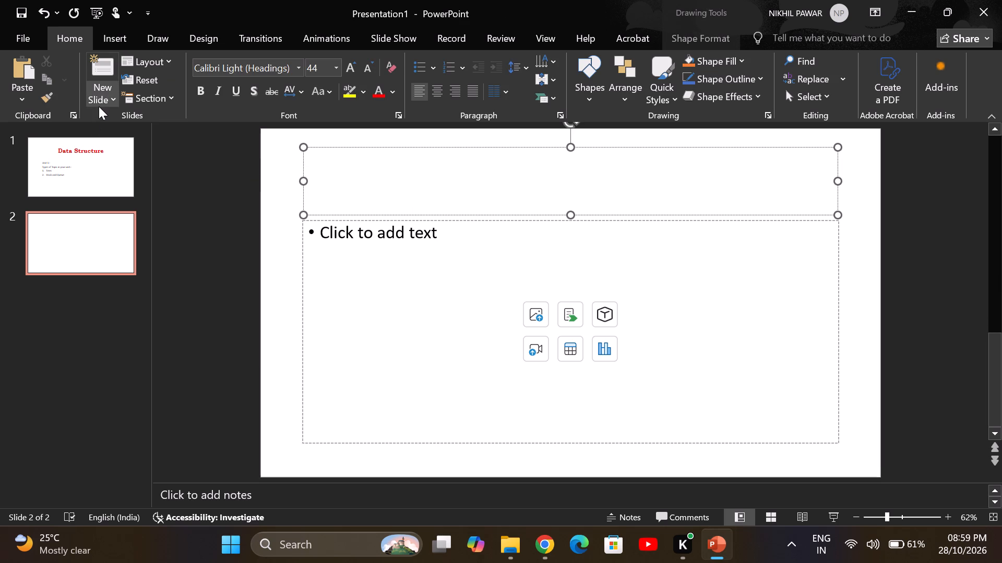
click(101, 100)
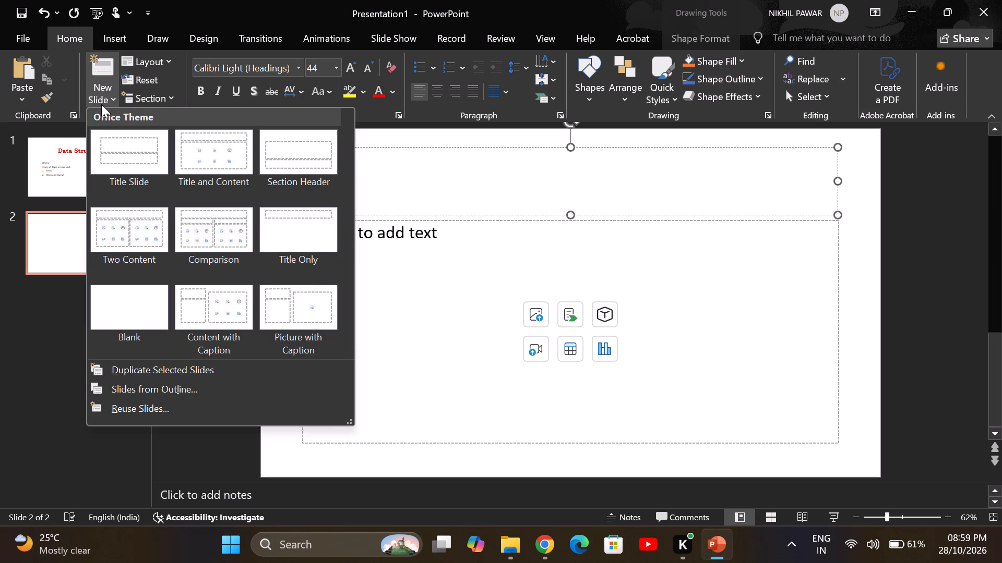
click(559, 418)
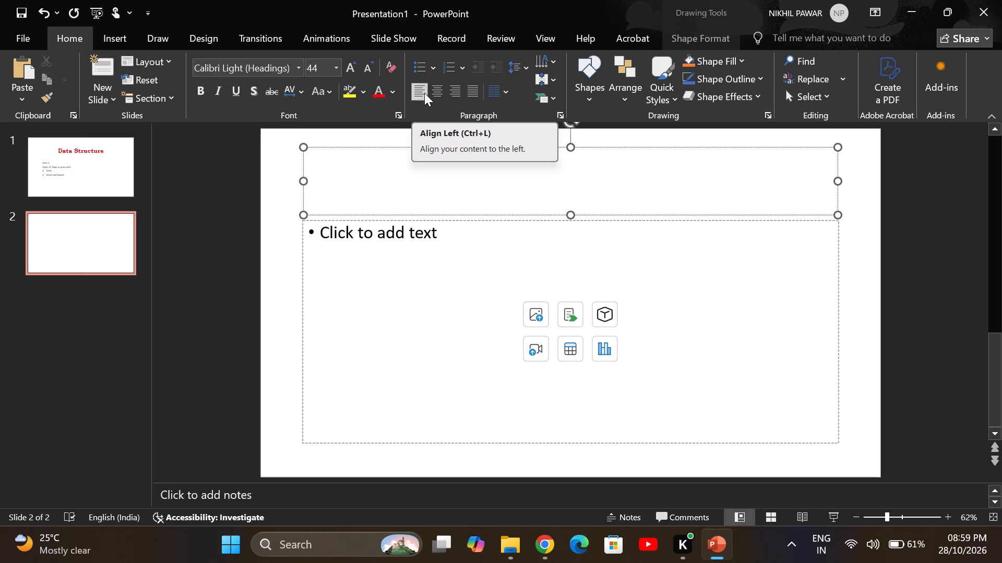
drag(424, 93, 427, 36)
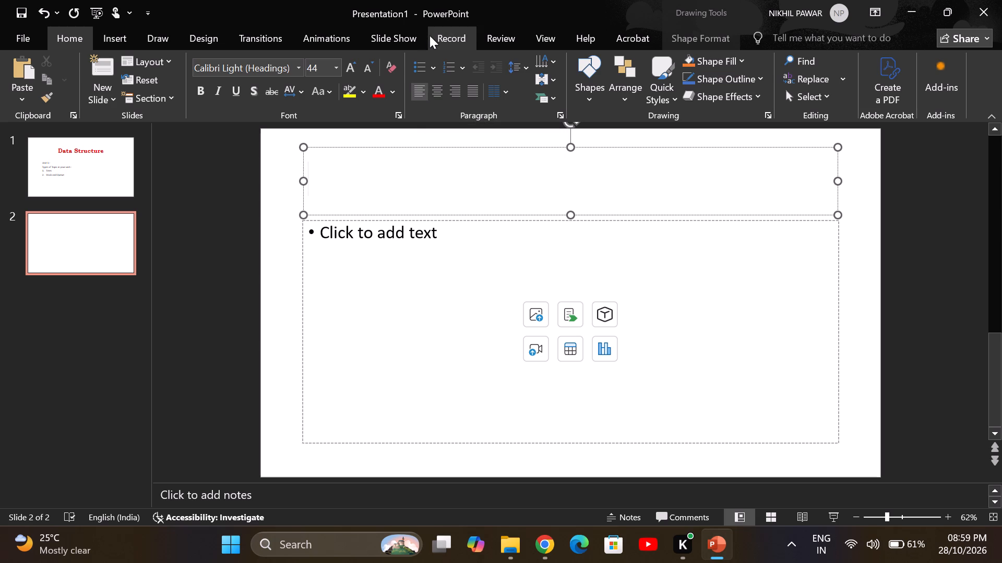
Enter "Data Structure" as the title of slide 2.
text(da)
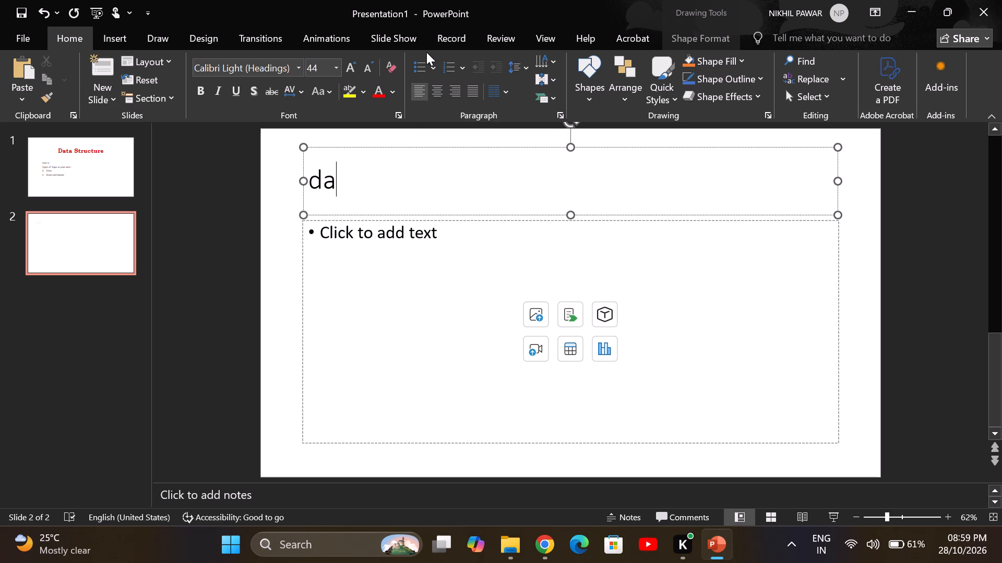
key(BackSpace)
key(BackSpace)
text(Data St)
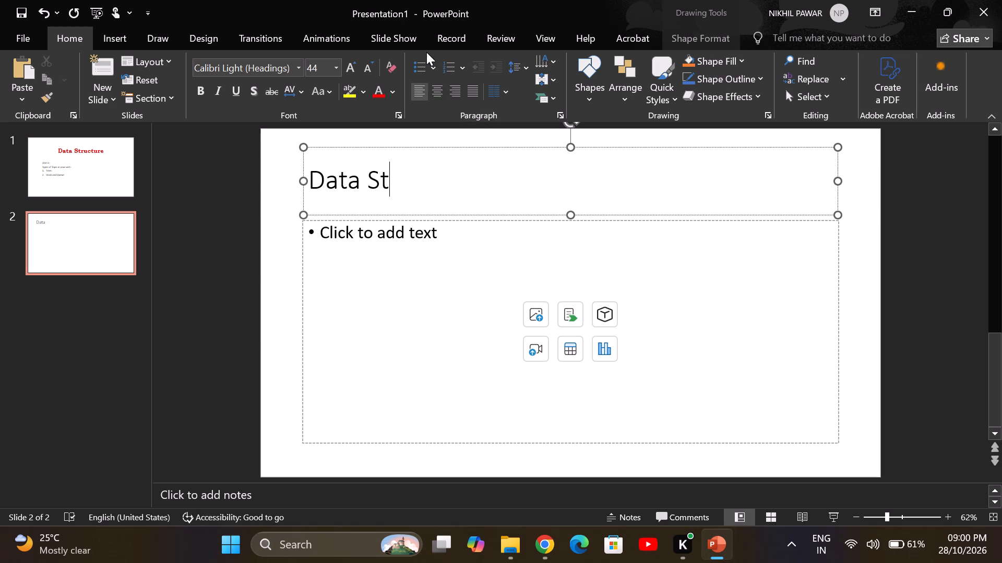
text(ructure)
key(space)
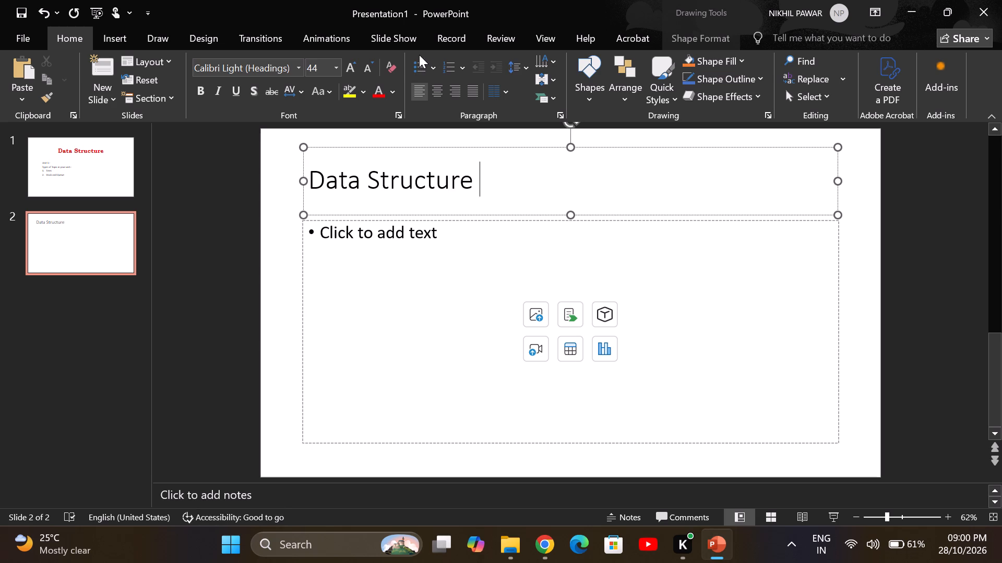
Centre-align the "Data Structure" title on slide 2.
click(419, 52)
click(437, 99)
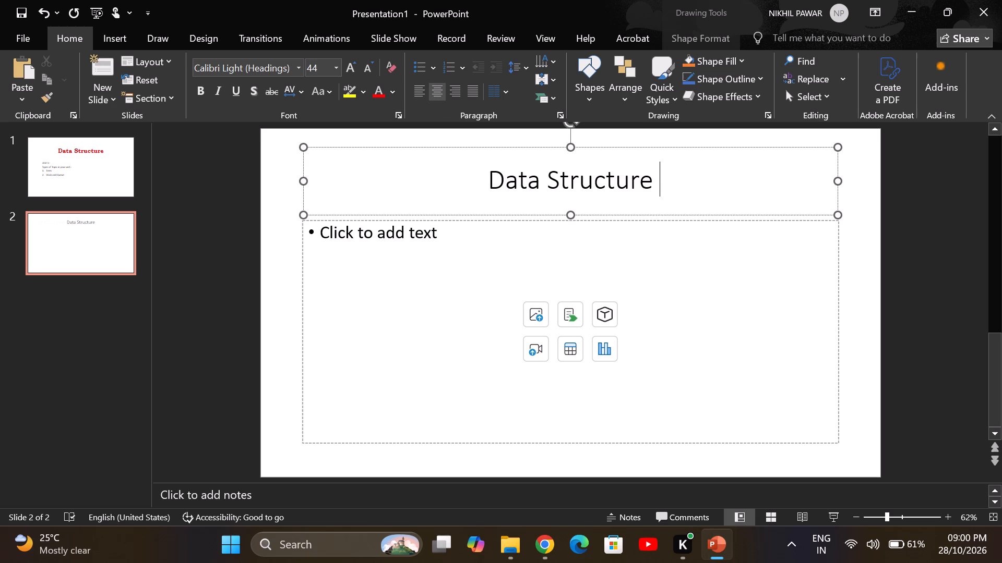
click(558, 193)
Draw a thin rectangle about 12.56 cm wide and 0.13 cm high as an underline, roughly centred beneath the slide 2 title.
click(582, 67)
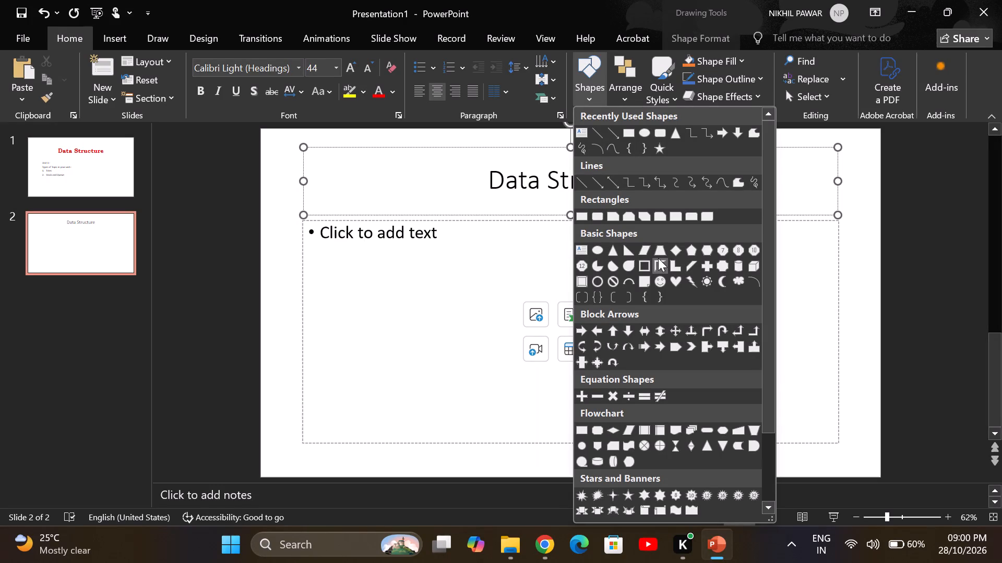
click(582, 215)
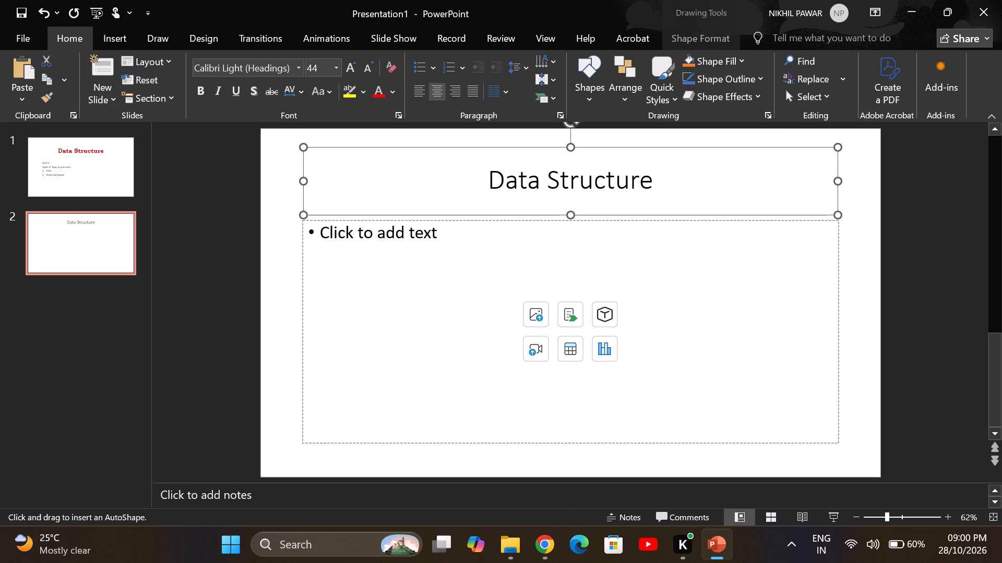
drag(526, 206, 662, 208)
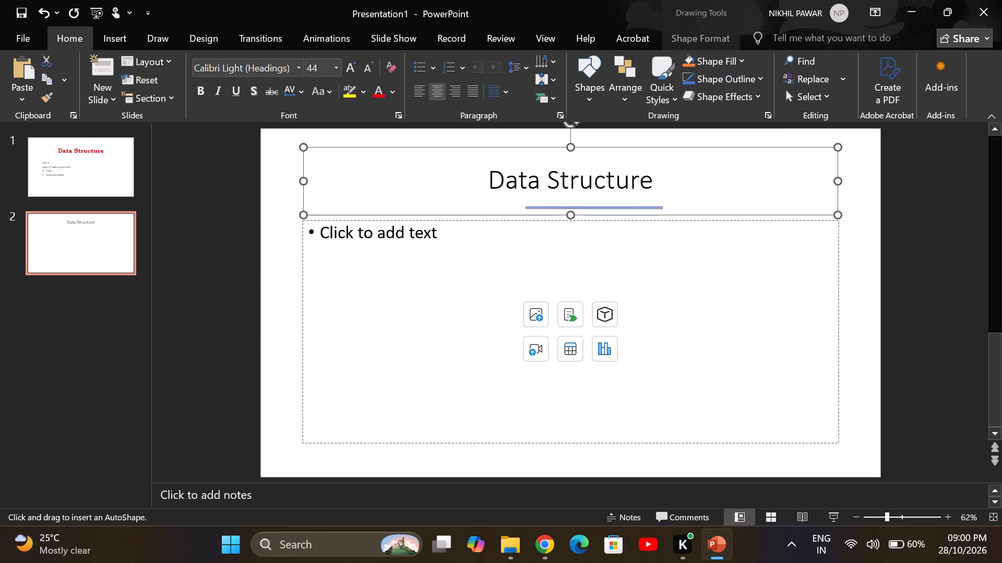
drag(662, 208, 740, 205)
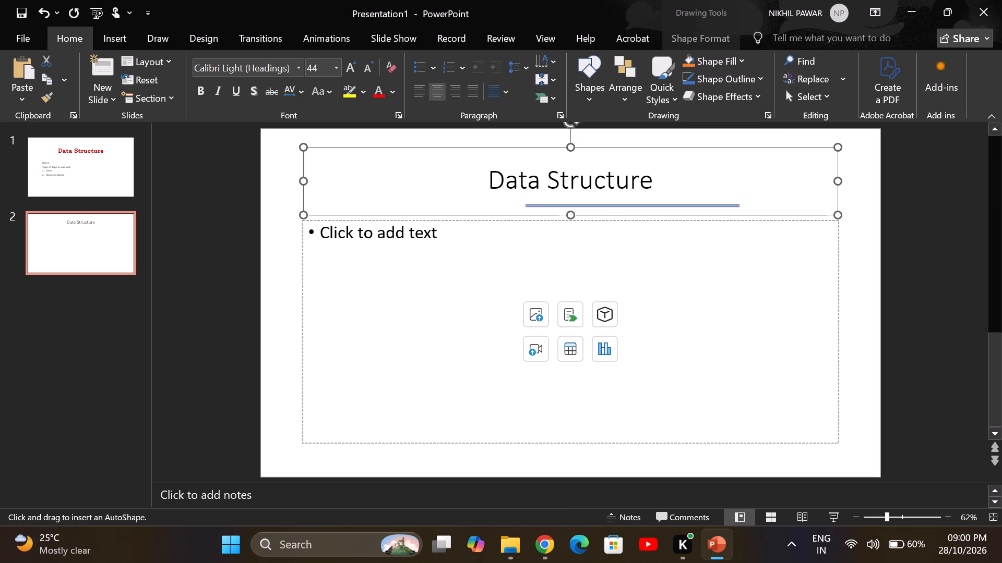
drag(740, 205, 756, 204)
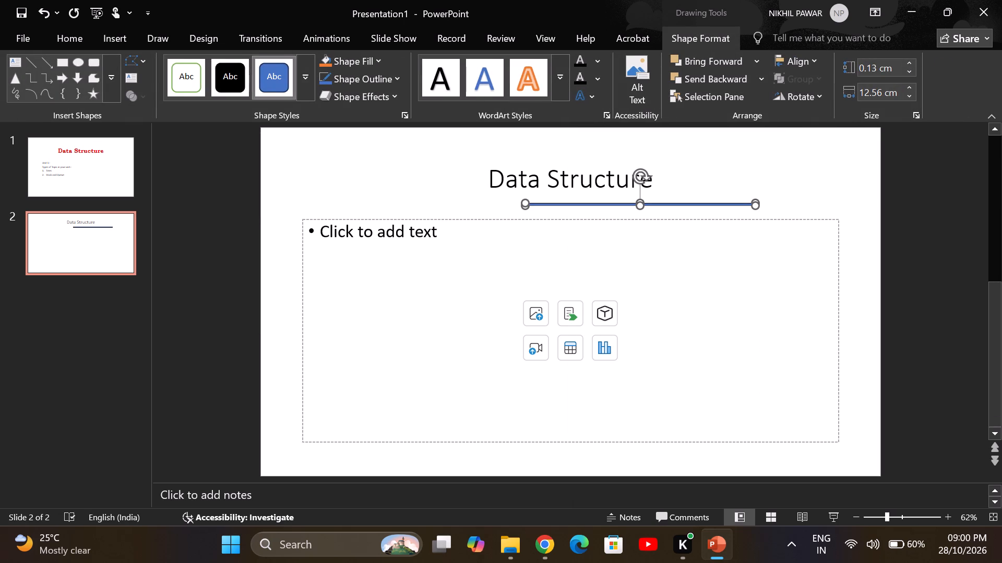
drag(684, 205, 622, 214)
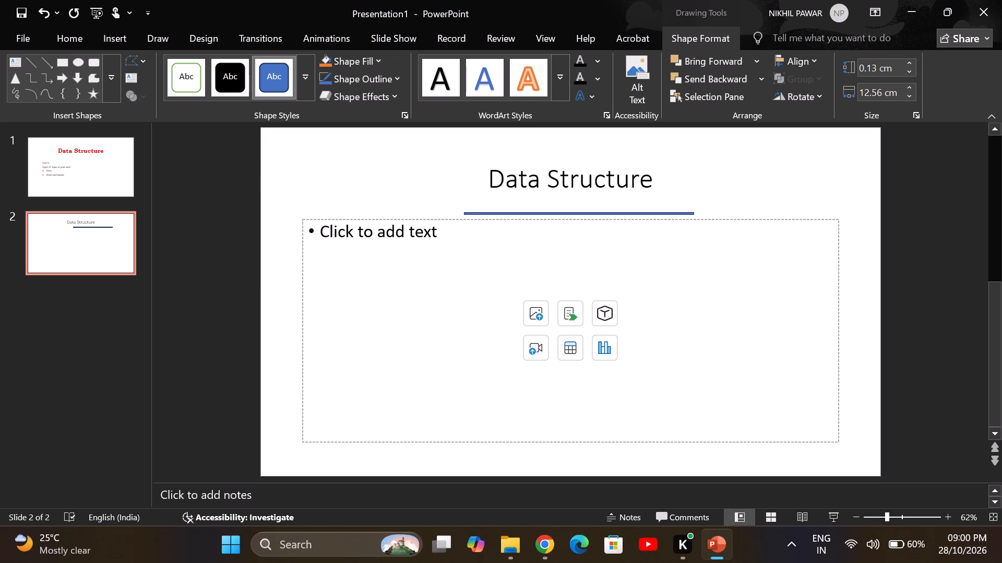
drag(622, 214, 604, 210)
click(435, 236)
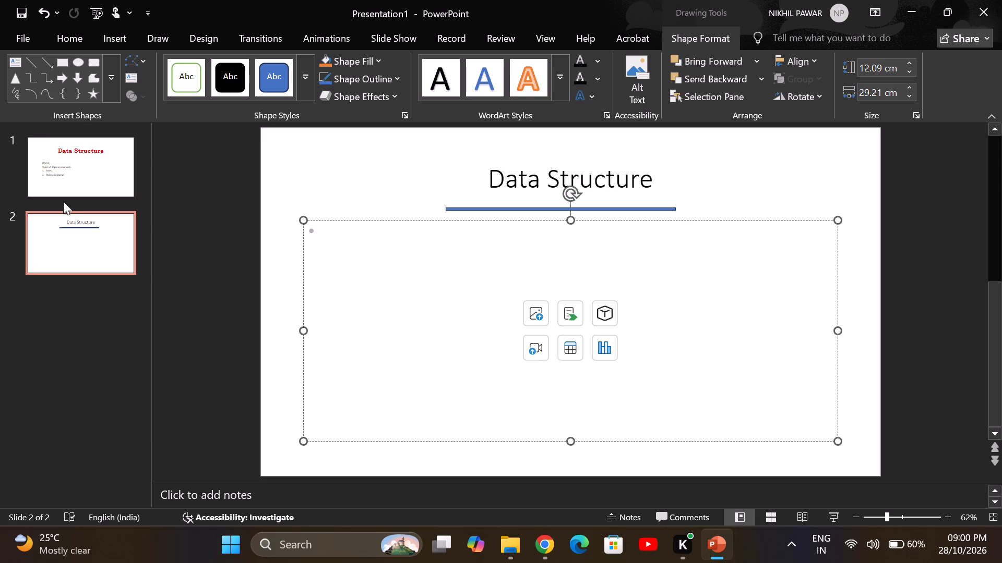
Add a third slide with the Title Only layout after slide 2.
click(21, 45)
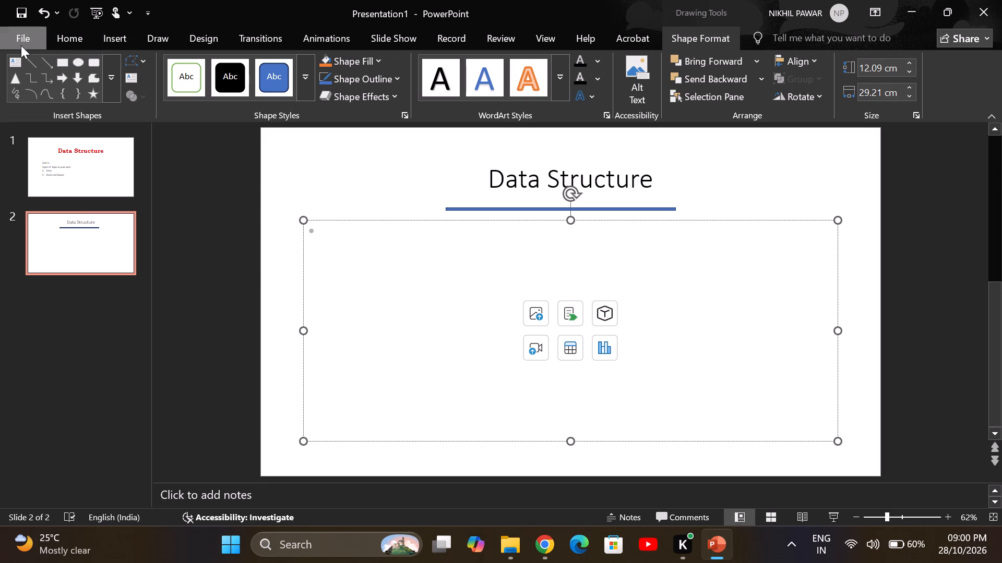
click(21, 45)
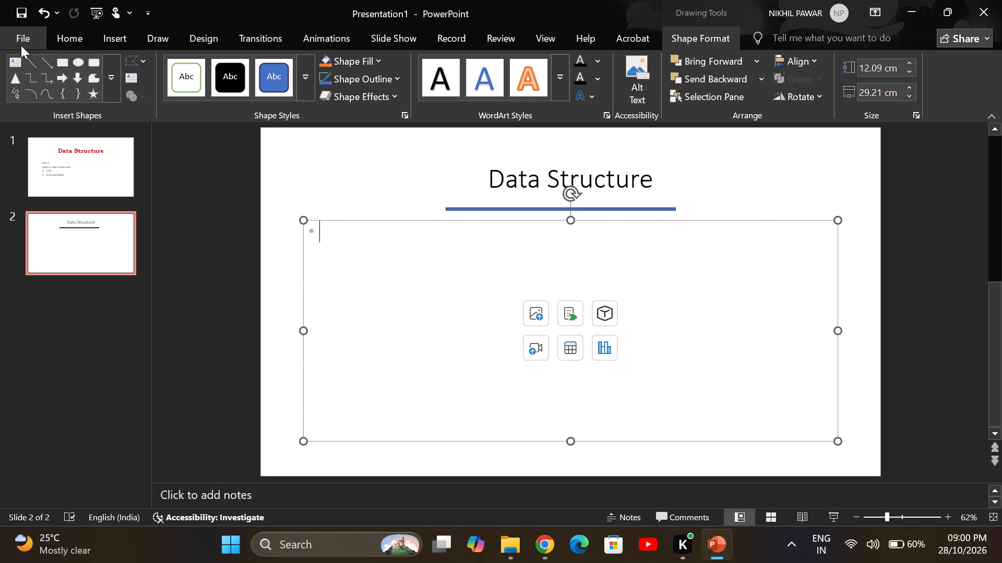
click(73, 39)
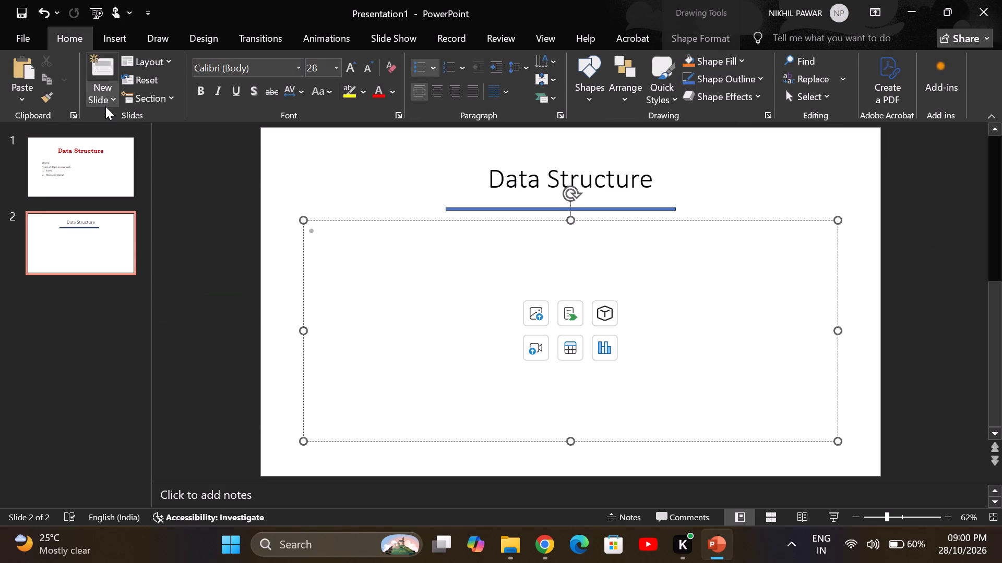
click(105, 106)
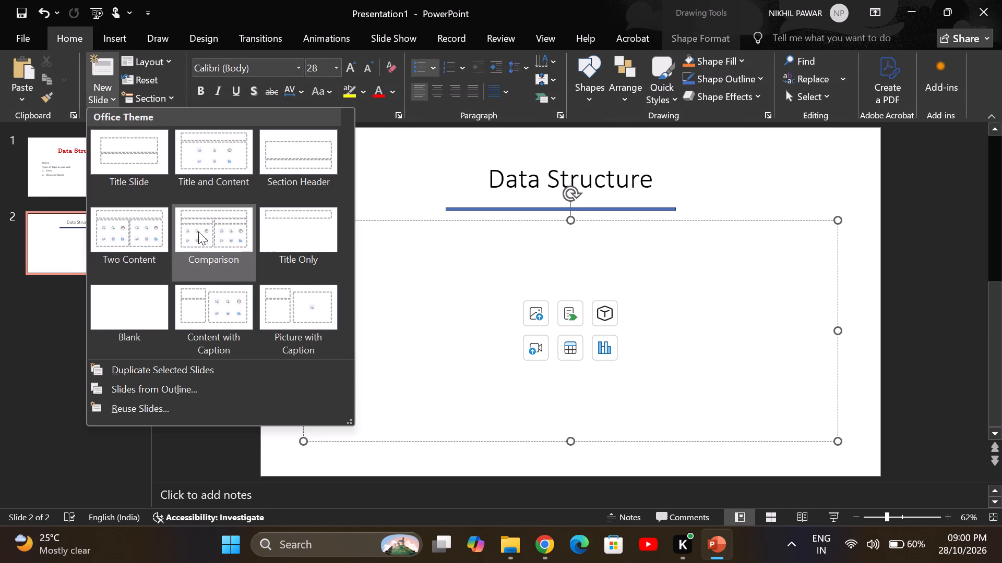
click(271, 244)
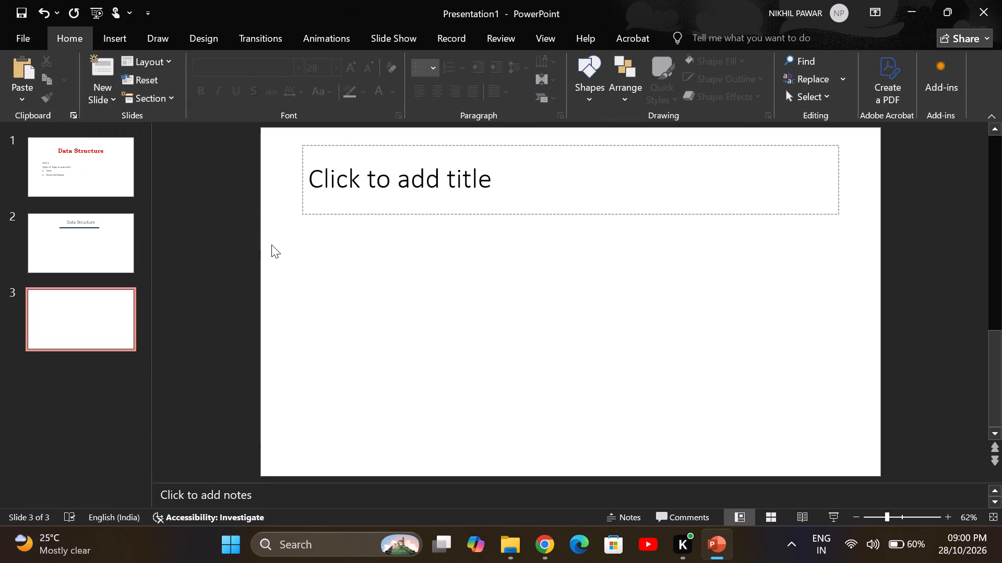
Copy the "Data Structure" title text from slide 2 into the title placeholder of slide 3.
click(95, 220)
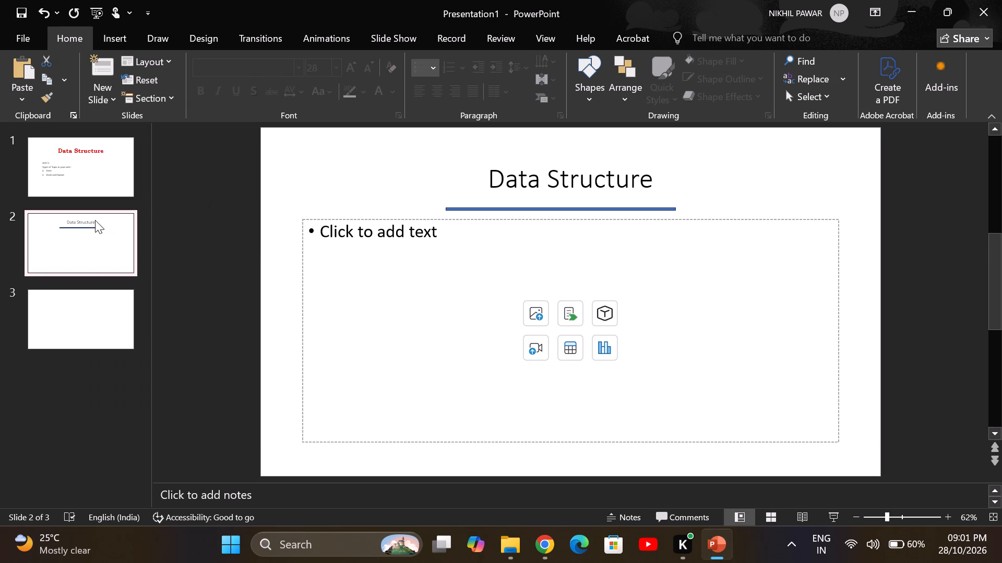
drag(487, 179, 512, 185)
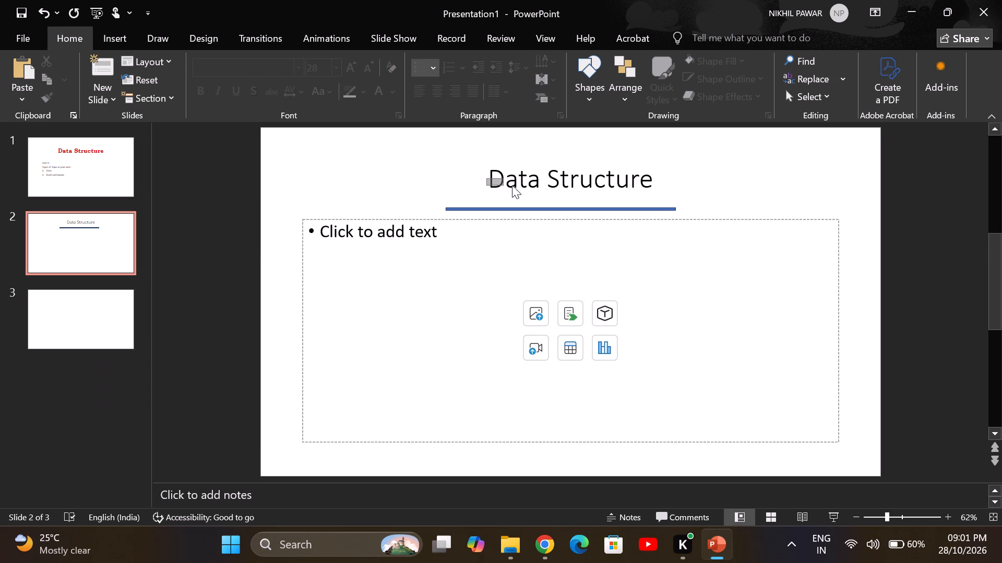
drag(512, 185, 520, 186)
drag(520, 186, 479, 178)
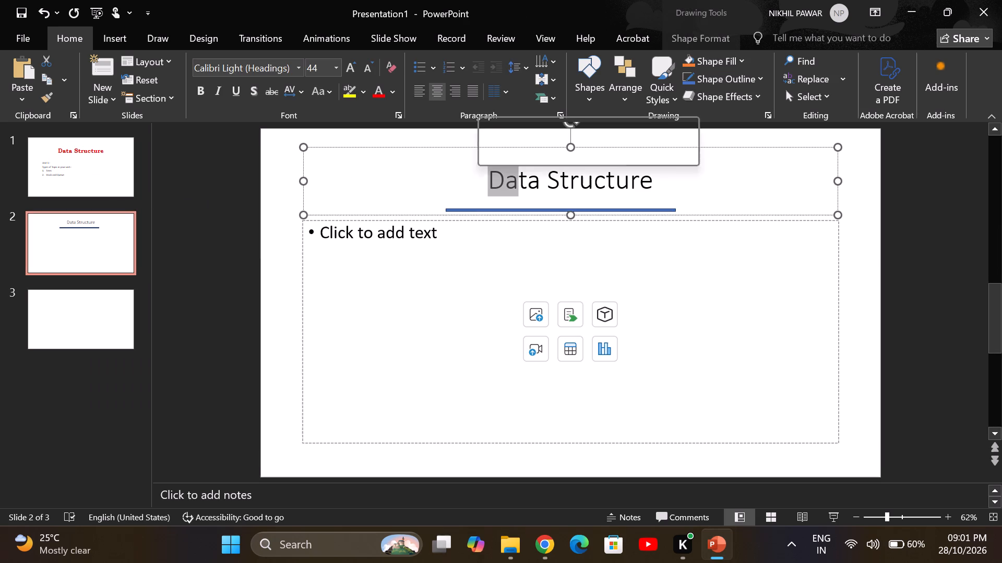
click(479, 178)
click(651, 176)
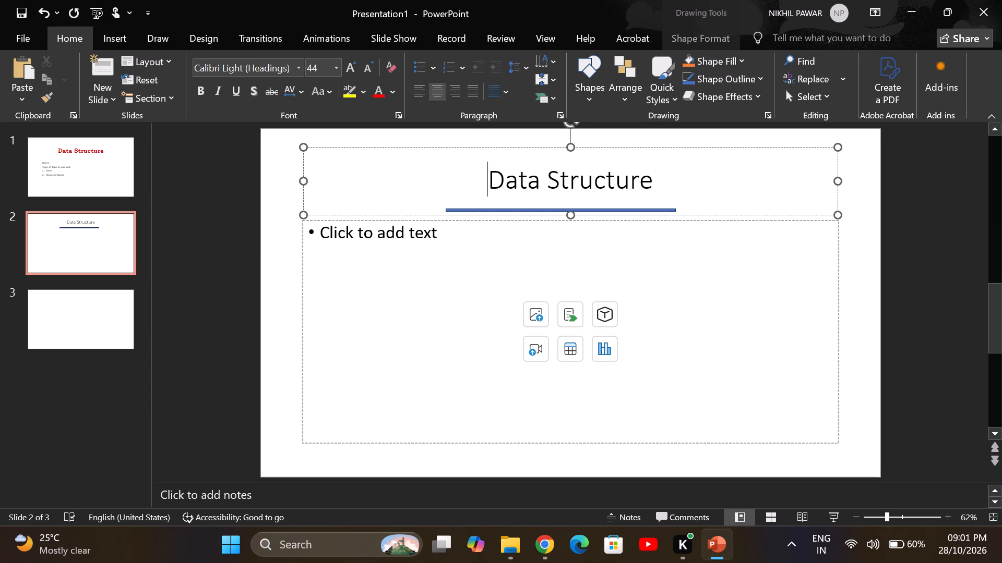
drag(651, 176, 489, 179)
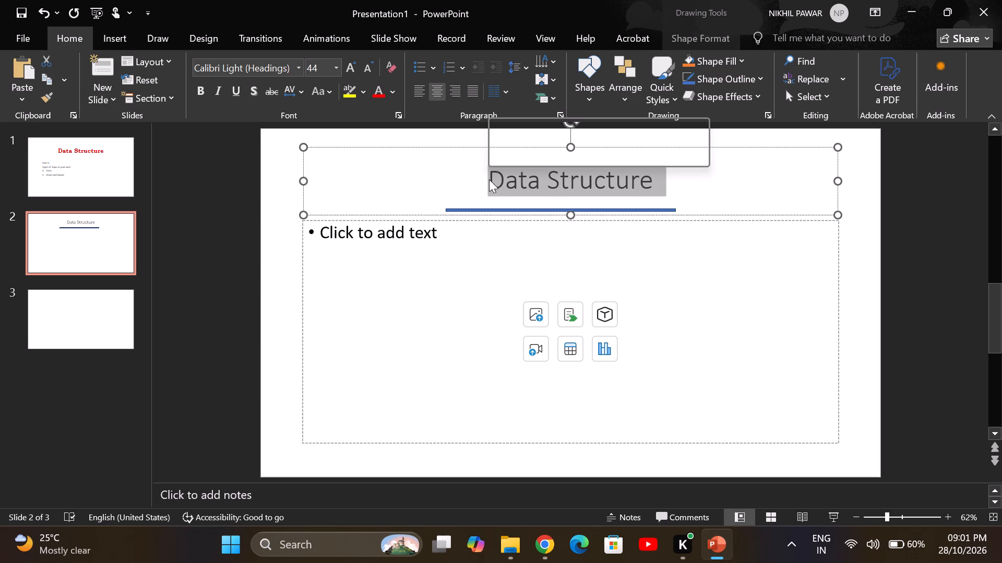
key(ctrl+c)
click(80, 332)
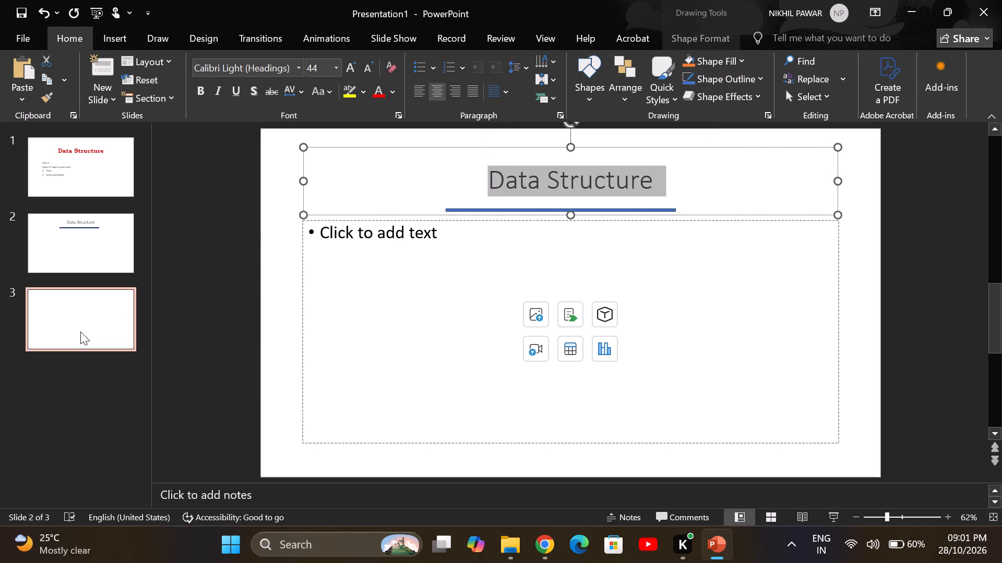
click(382, 194)
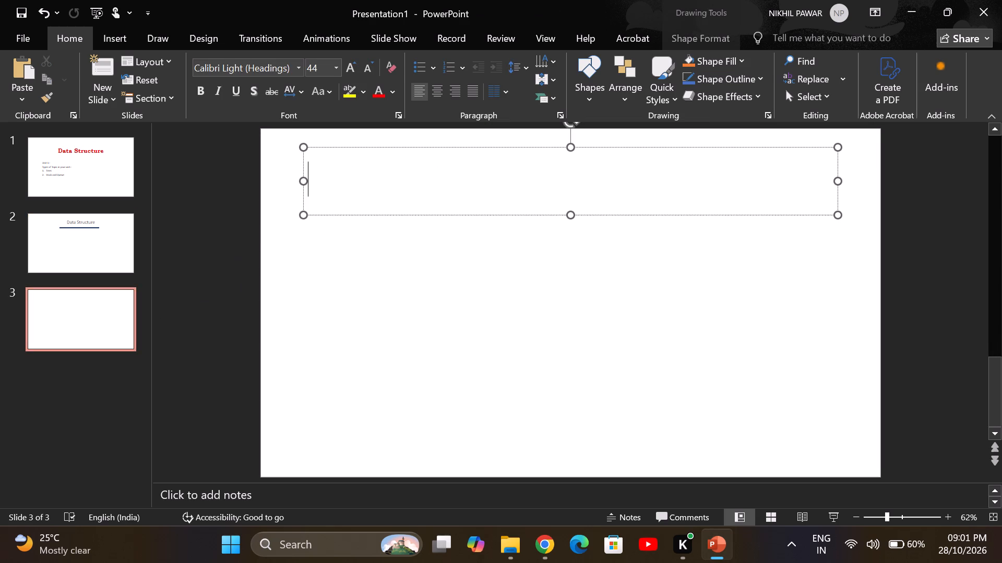
key(ctrl+v)
Centre-align the "Data Structure" title on slide 3.
ctrl+double_click(382, 194)
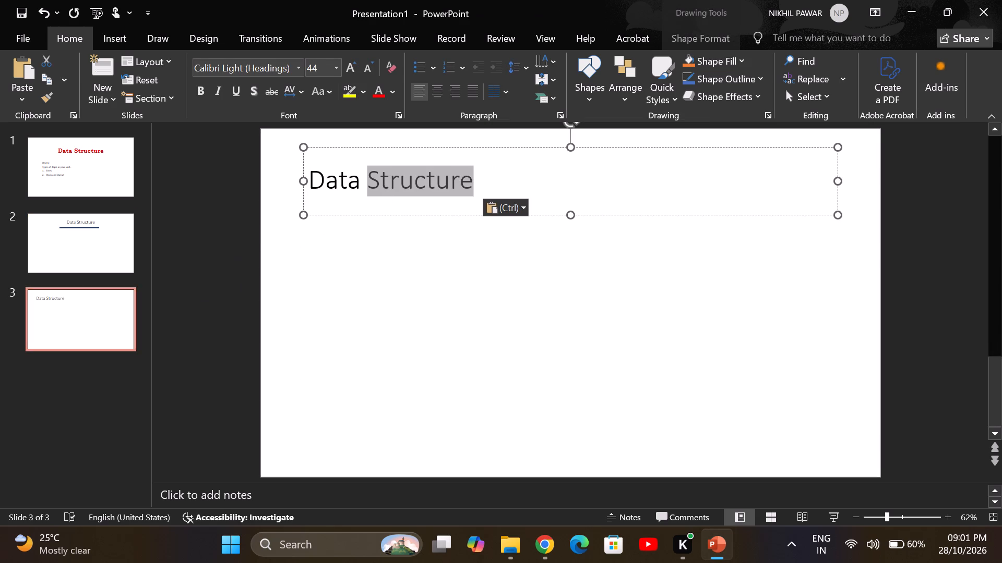
click(430, 98)
click(498, 251)
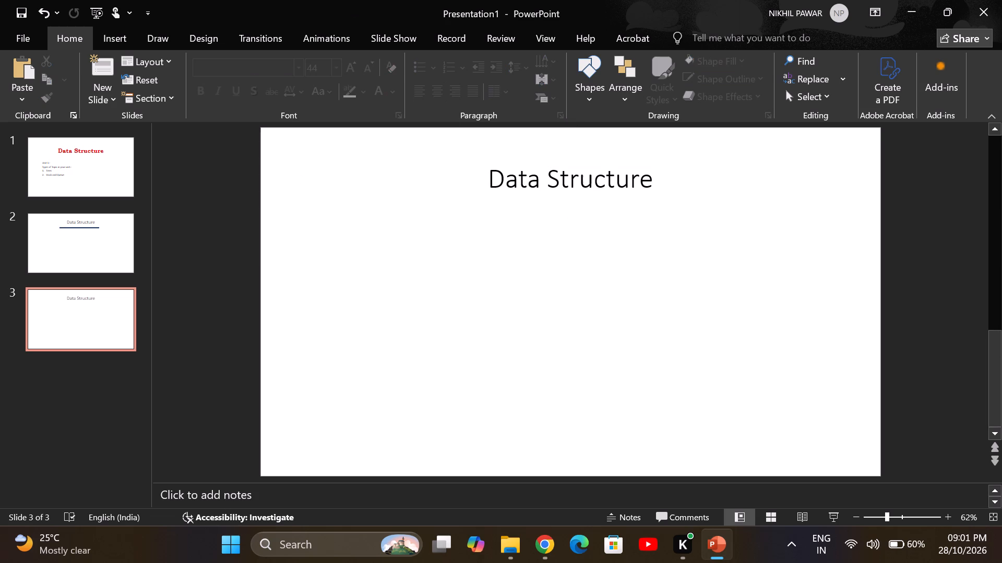
Draw a thin rounded rectangle about 14.64 cm wide and 0.13 cm high as an underline, centred beneath the slide 3 title.
click(584, 94)
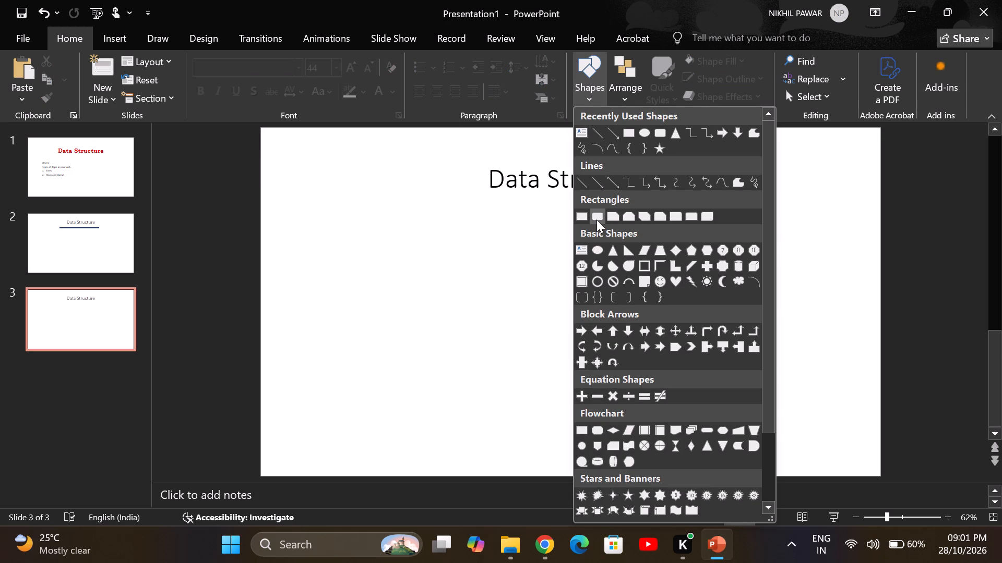
click(596, 219)
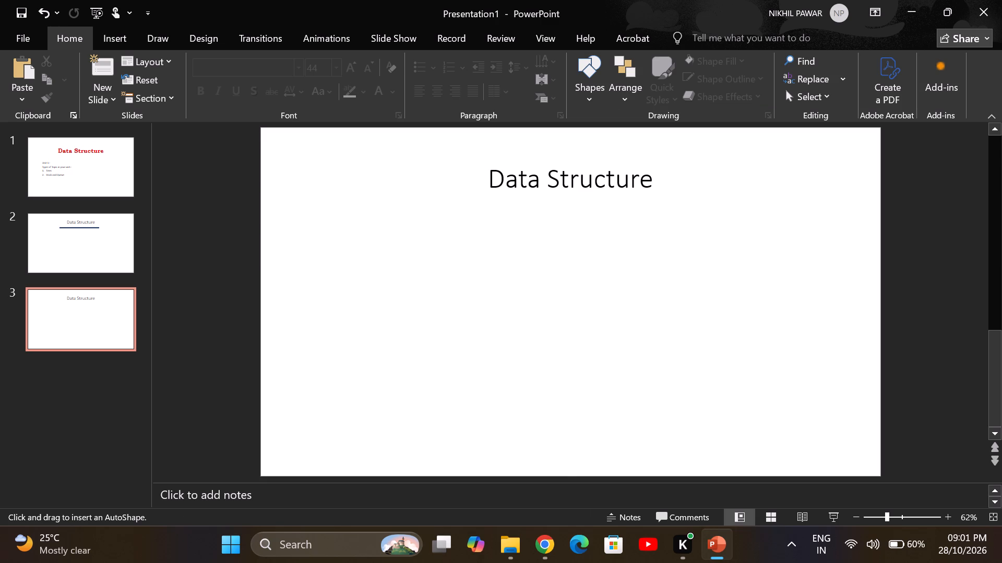
drag(477, 207, 541, 210)
drag(541, 210, 710, 204)
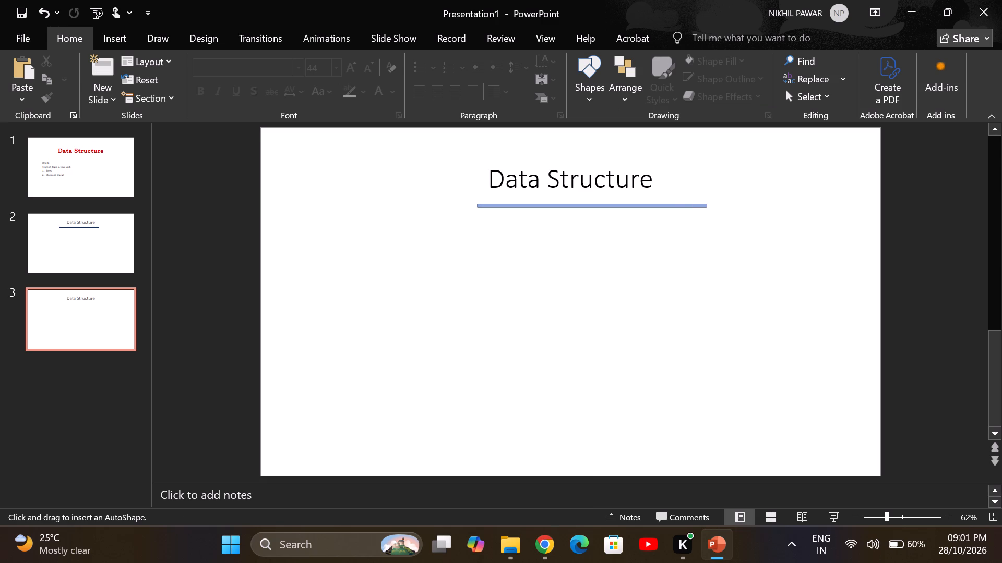
drag(710, 204, 747, 206)
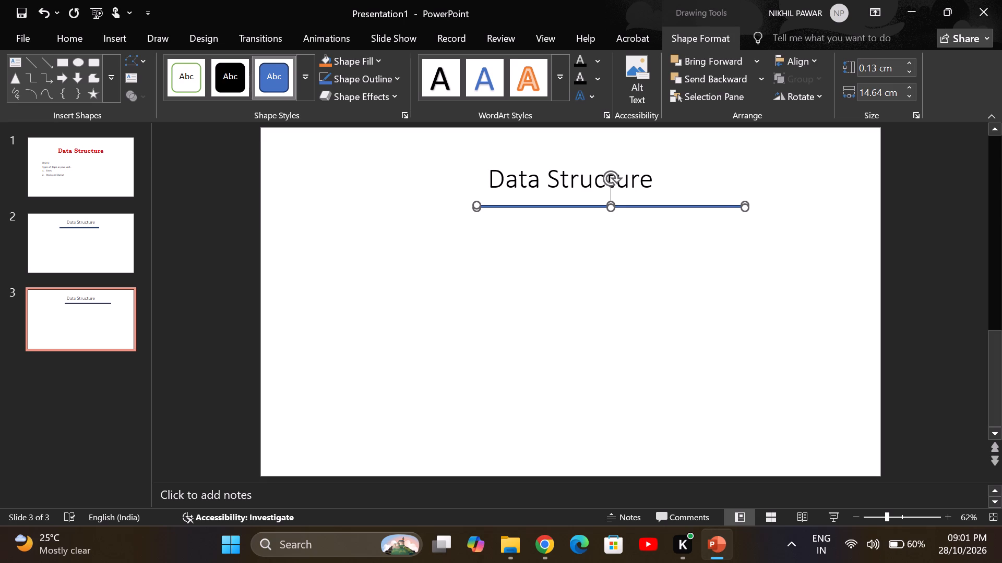
drag(669, 207, 630, 209)
click(571, 285)
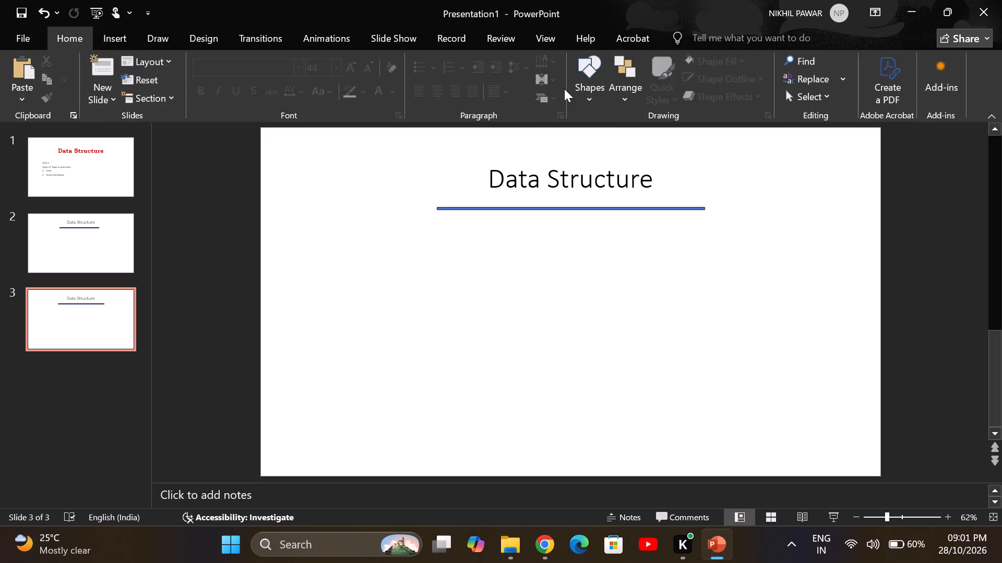
Draw a down block arrow about 1.03 cm wide and 1.02 cm high, centred between the slide 3 title and its underline.
click(589, 100)
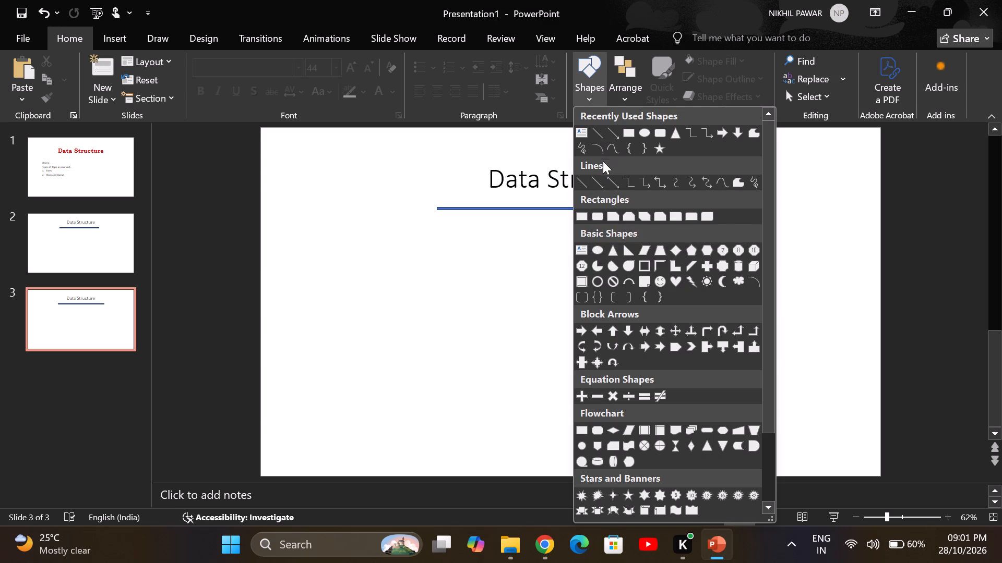
click(624, 327)
drag(571, 191, 576, 207)
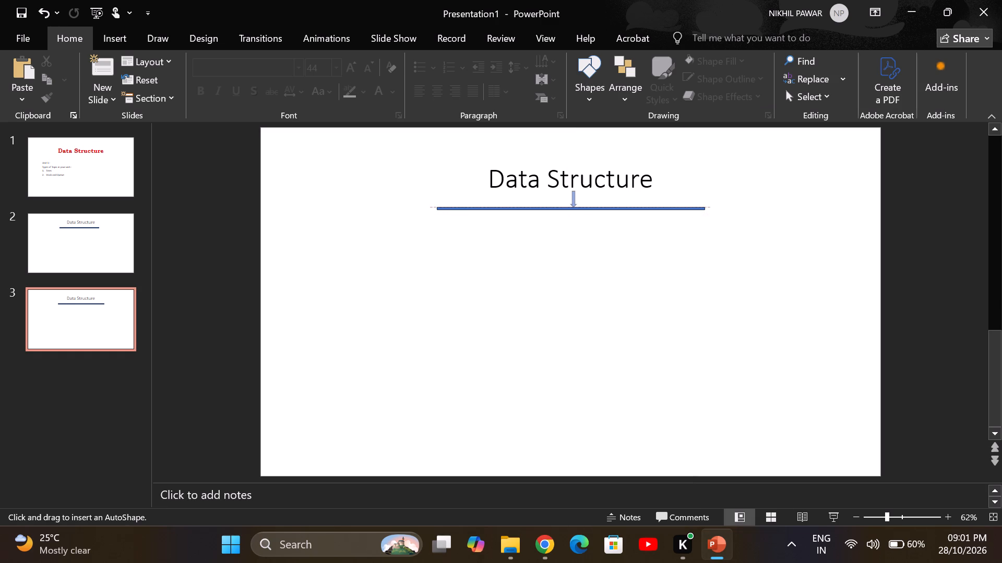
drag(576, 207, 576, 207)
drag(577, 199, 584, 198)
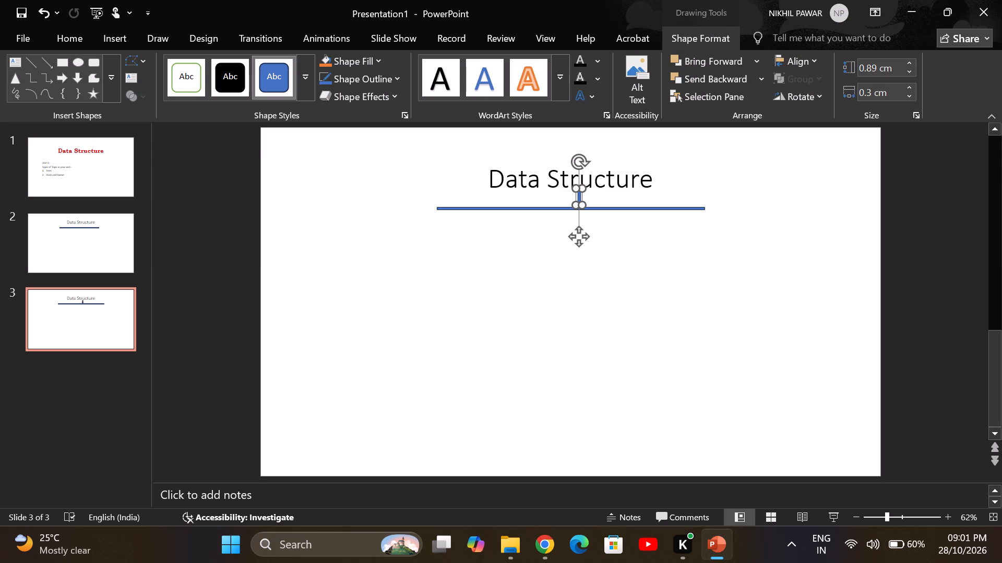
drag(583, 207, 586, 208)
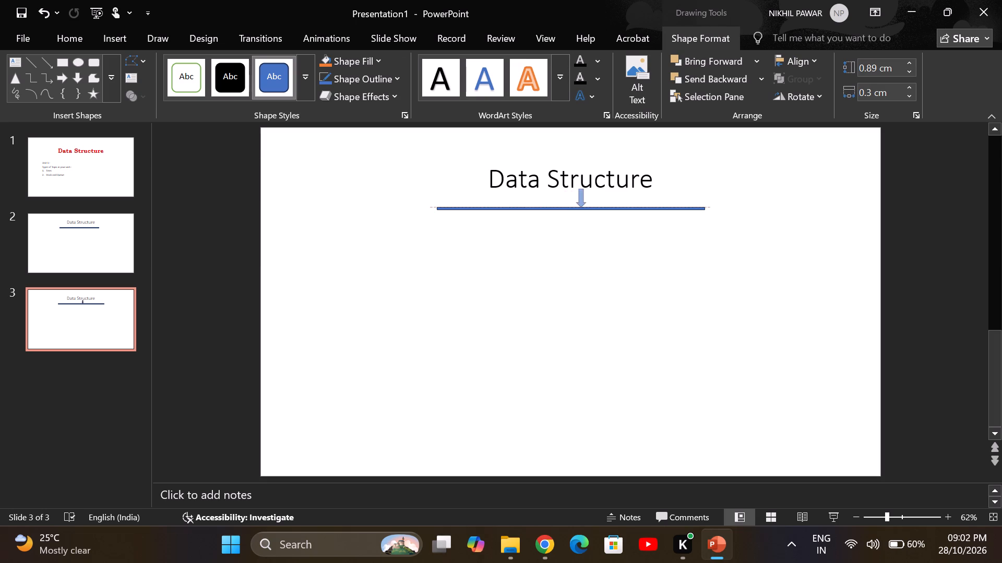
drag(586, 208, 595, 210)
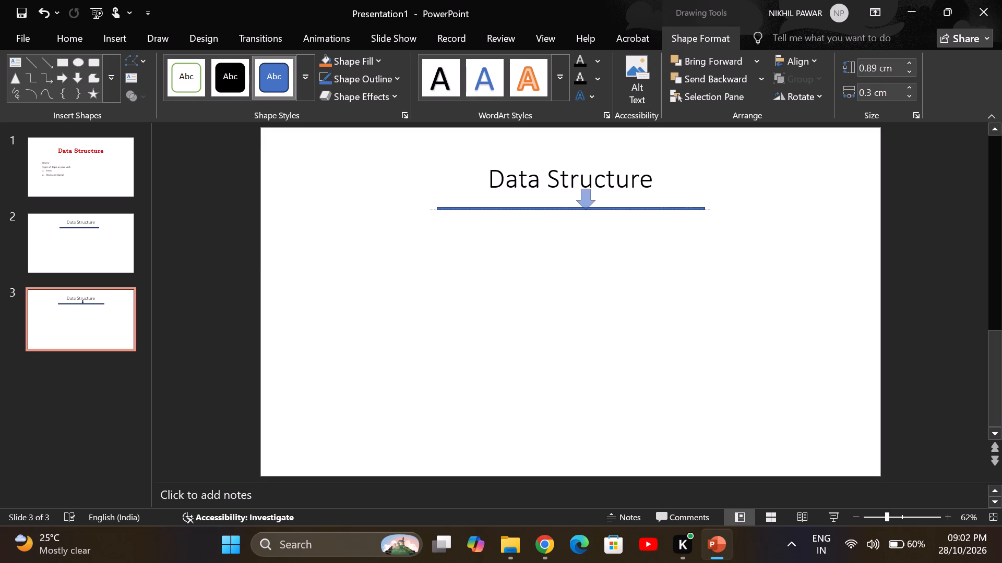
drag(595, 210, 594, 208)
drag(594, 208, 595, 208)
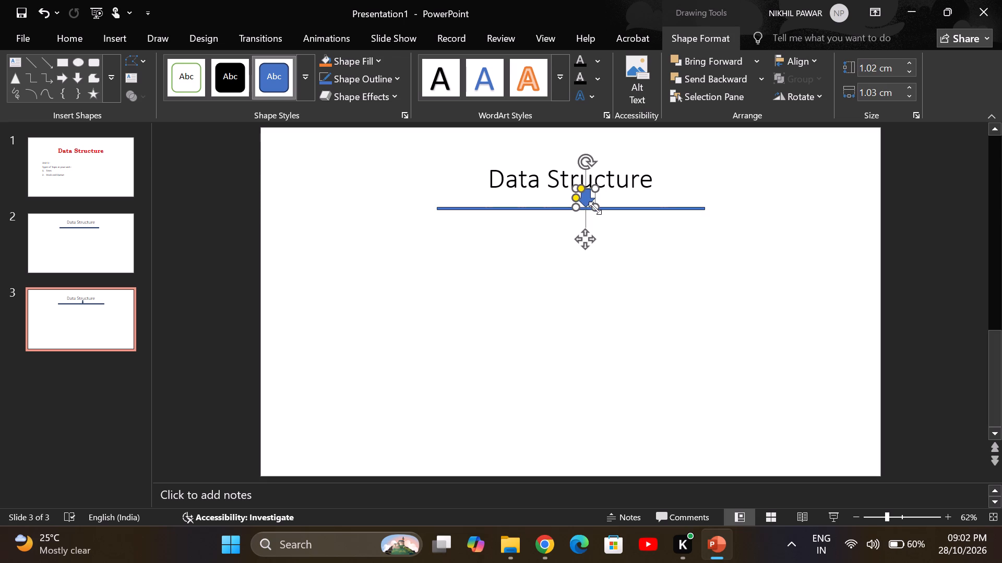
drag(587, 204, 575, 204)
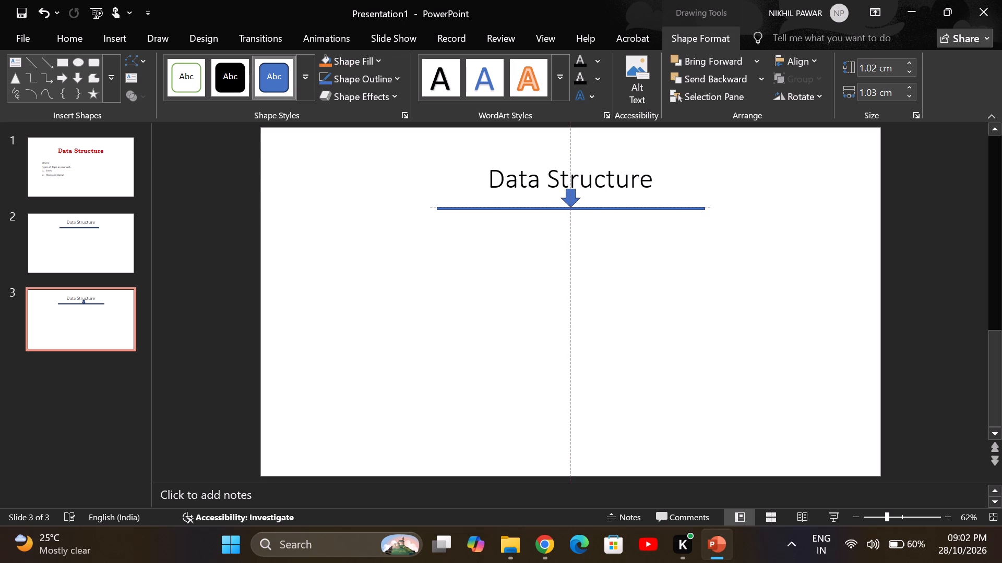
drag(575, 204, 575, 204)
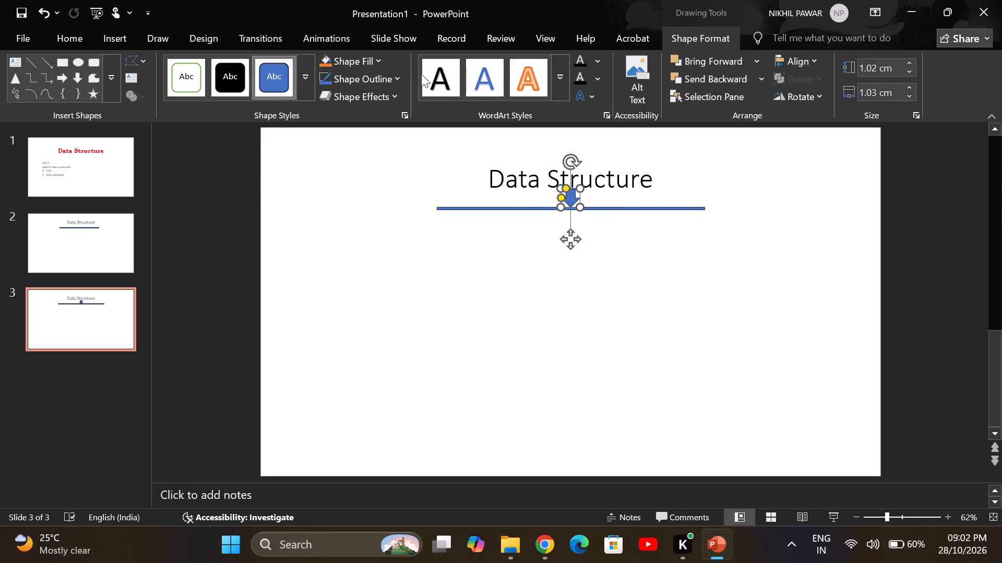
Fill the down arrow on slide 3 with the standard red colour.
click(381, 56)
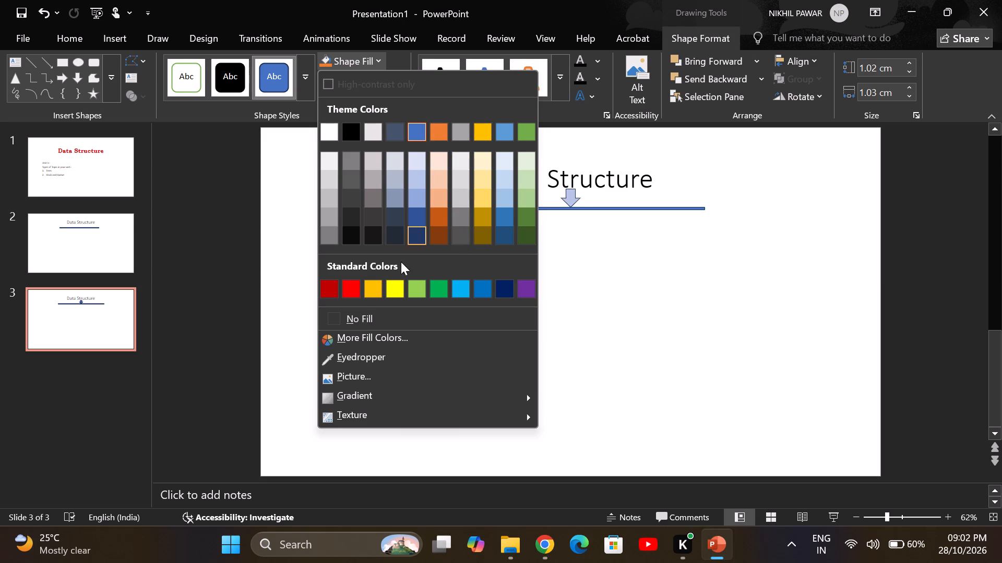
click(357, 291)
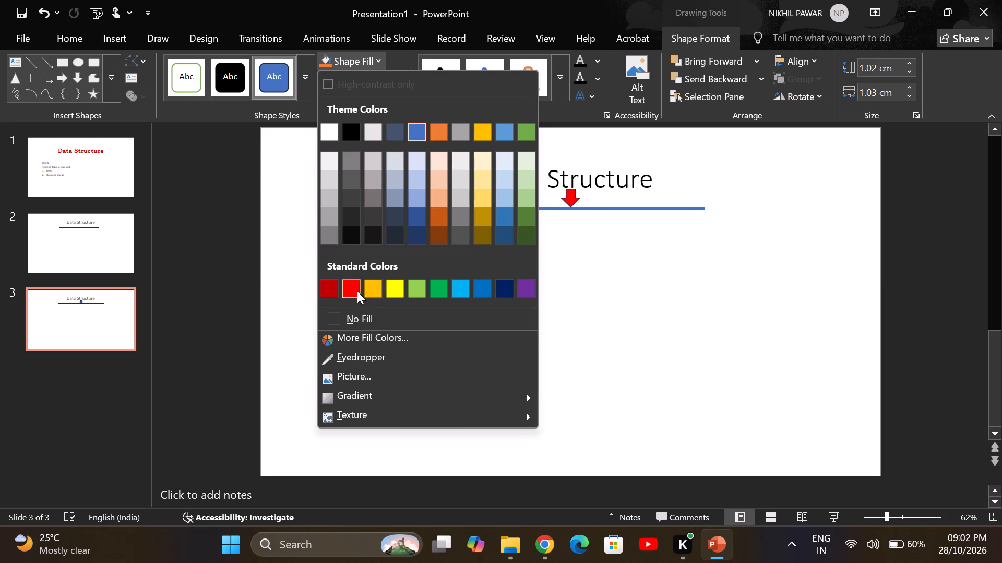
click(520, 305)
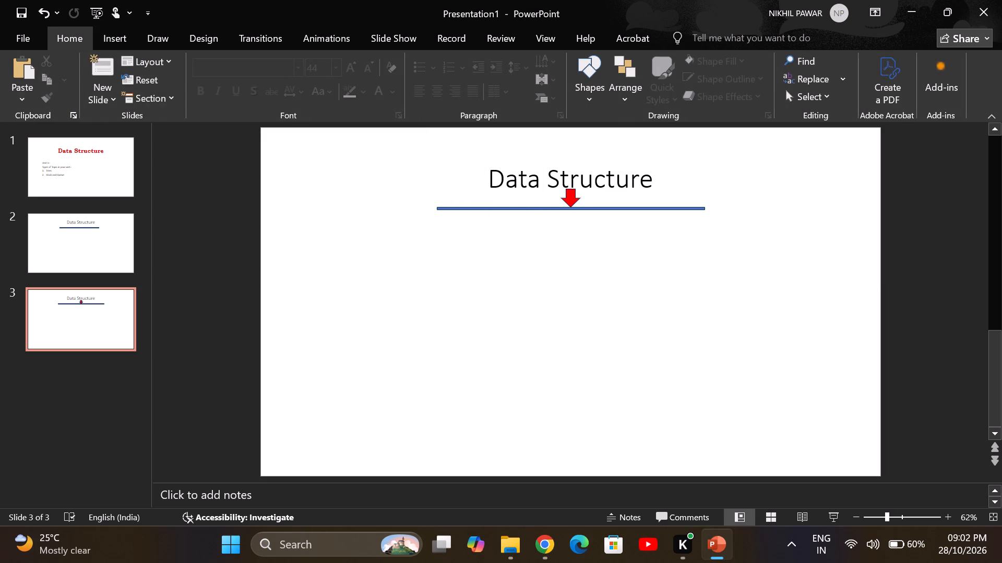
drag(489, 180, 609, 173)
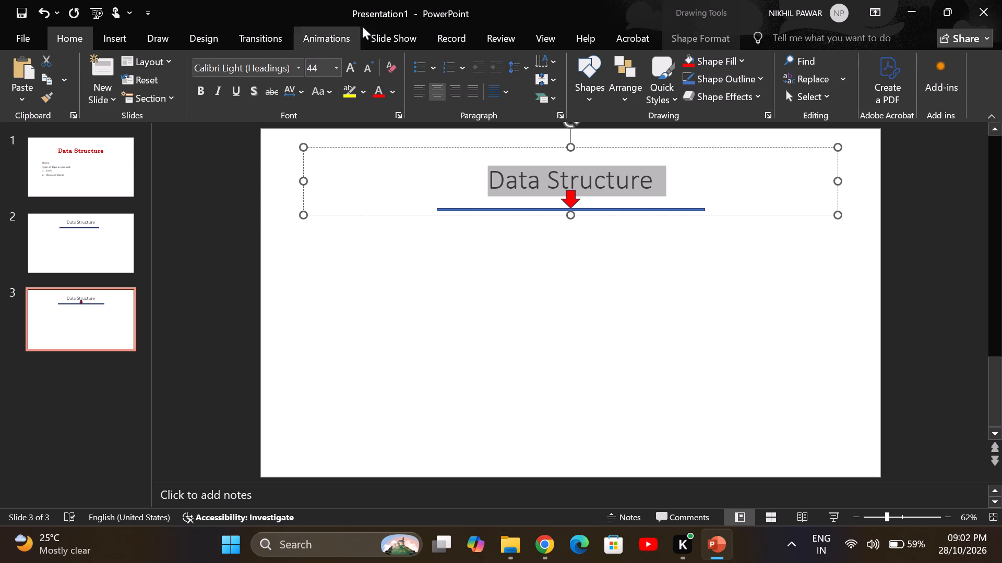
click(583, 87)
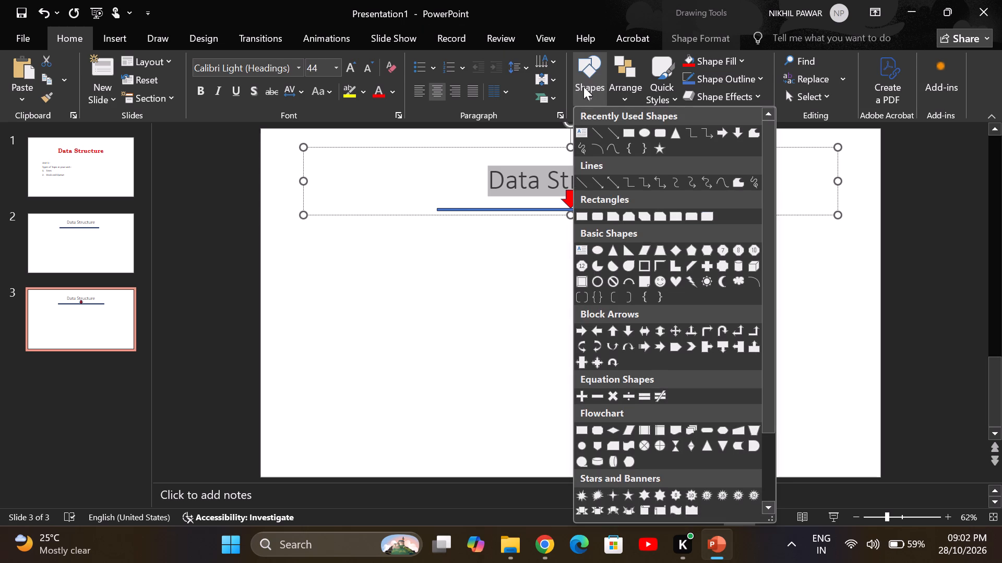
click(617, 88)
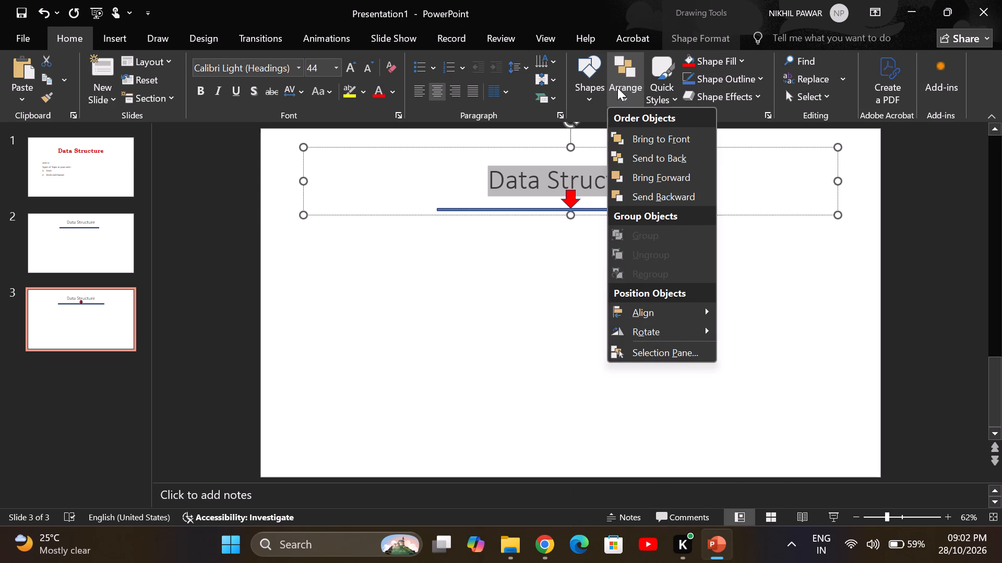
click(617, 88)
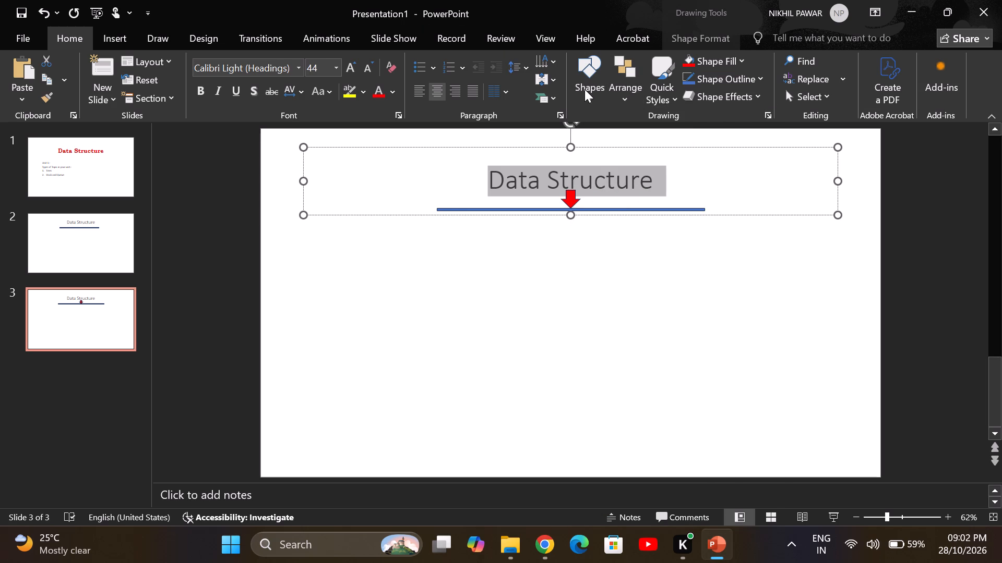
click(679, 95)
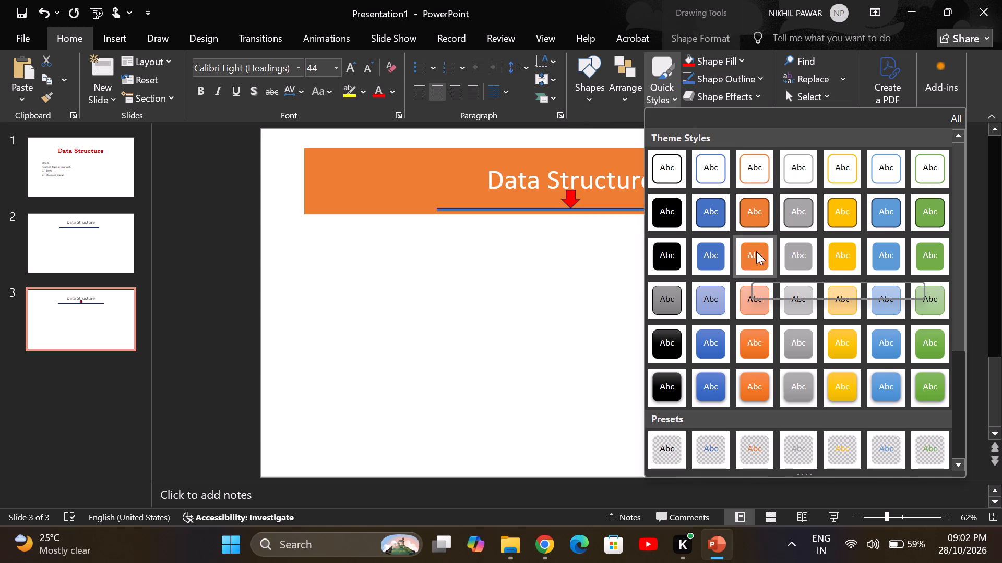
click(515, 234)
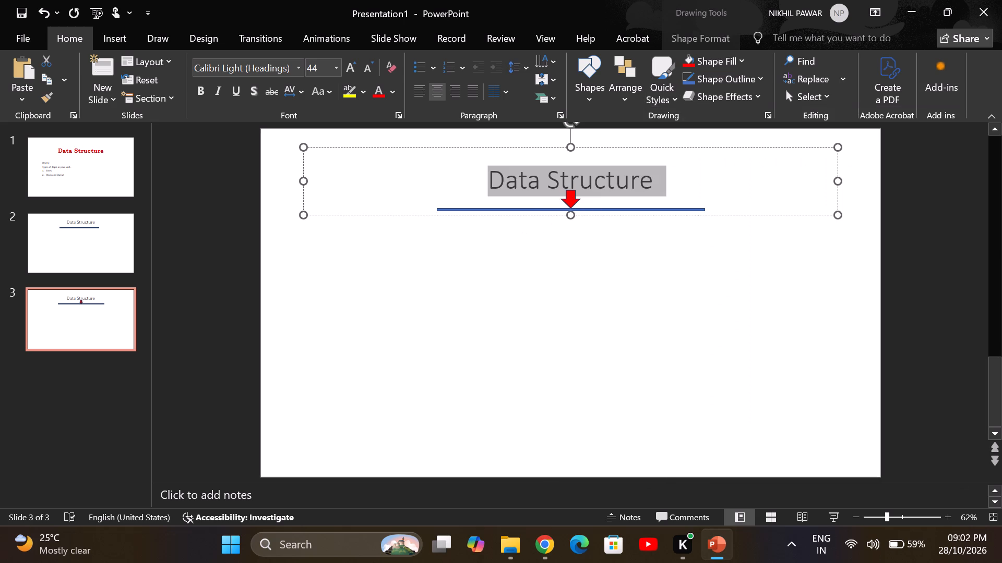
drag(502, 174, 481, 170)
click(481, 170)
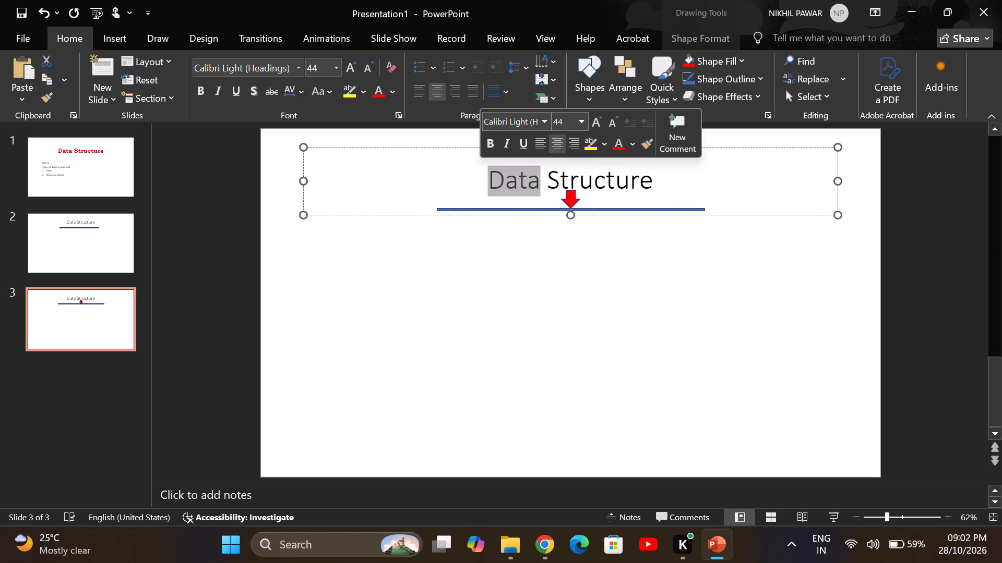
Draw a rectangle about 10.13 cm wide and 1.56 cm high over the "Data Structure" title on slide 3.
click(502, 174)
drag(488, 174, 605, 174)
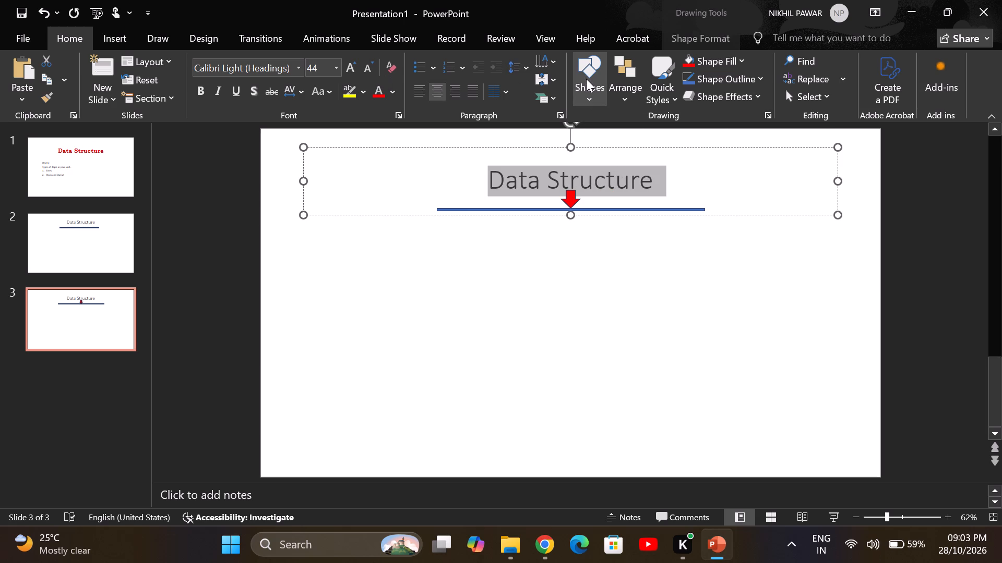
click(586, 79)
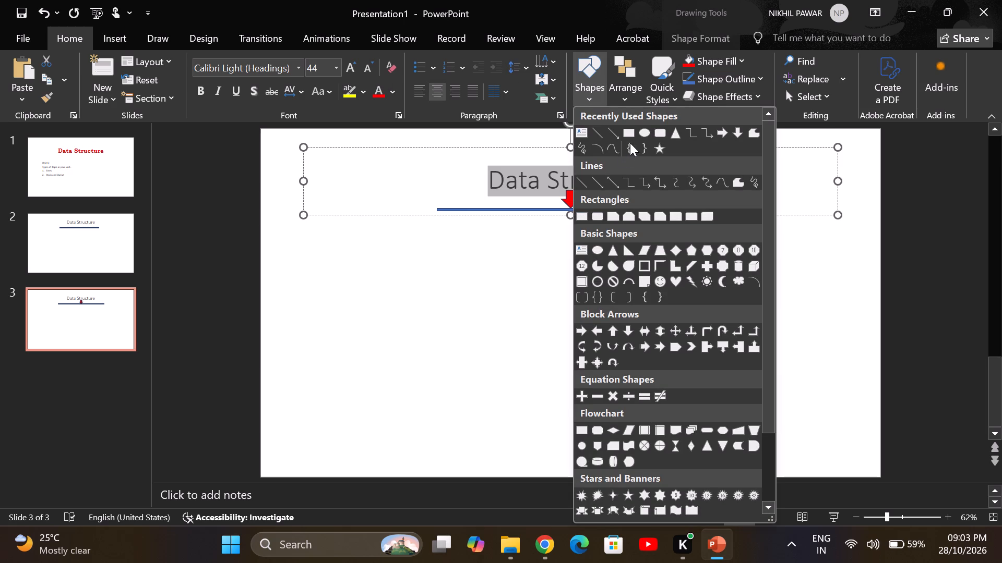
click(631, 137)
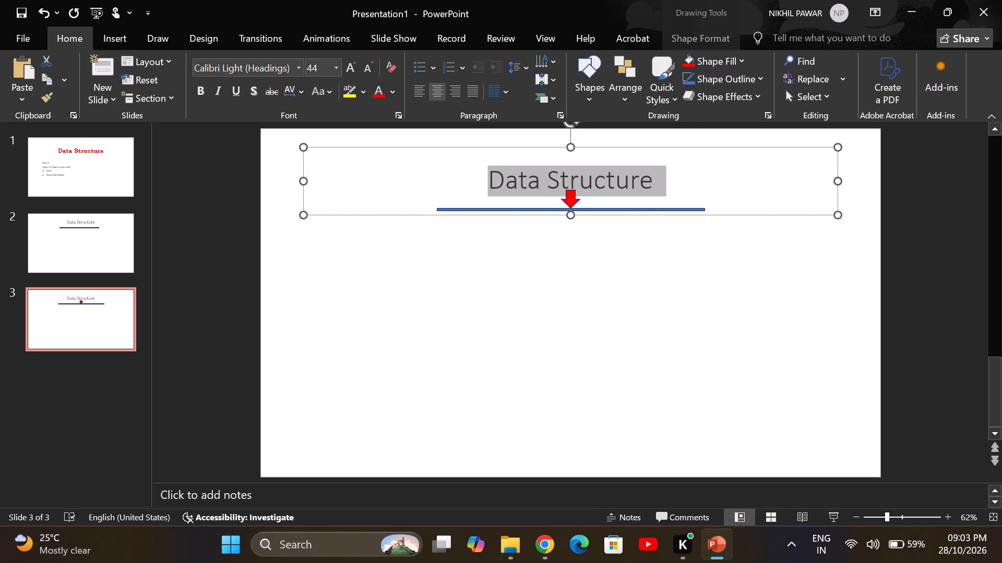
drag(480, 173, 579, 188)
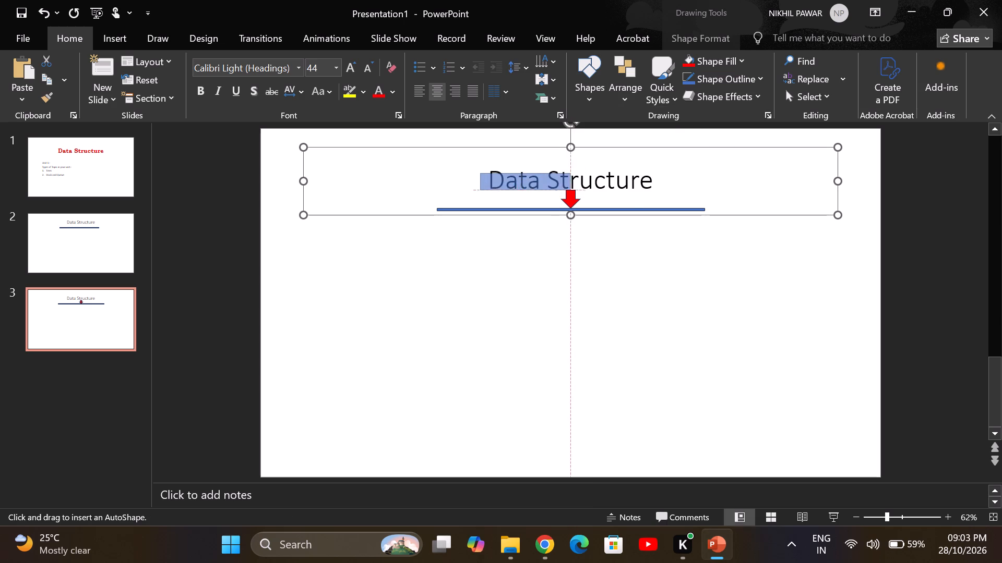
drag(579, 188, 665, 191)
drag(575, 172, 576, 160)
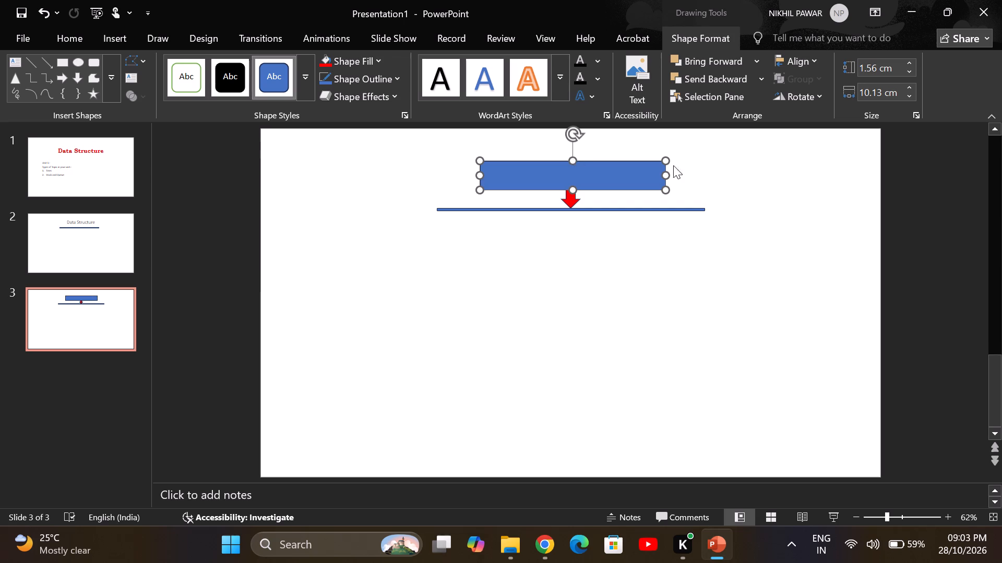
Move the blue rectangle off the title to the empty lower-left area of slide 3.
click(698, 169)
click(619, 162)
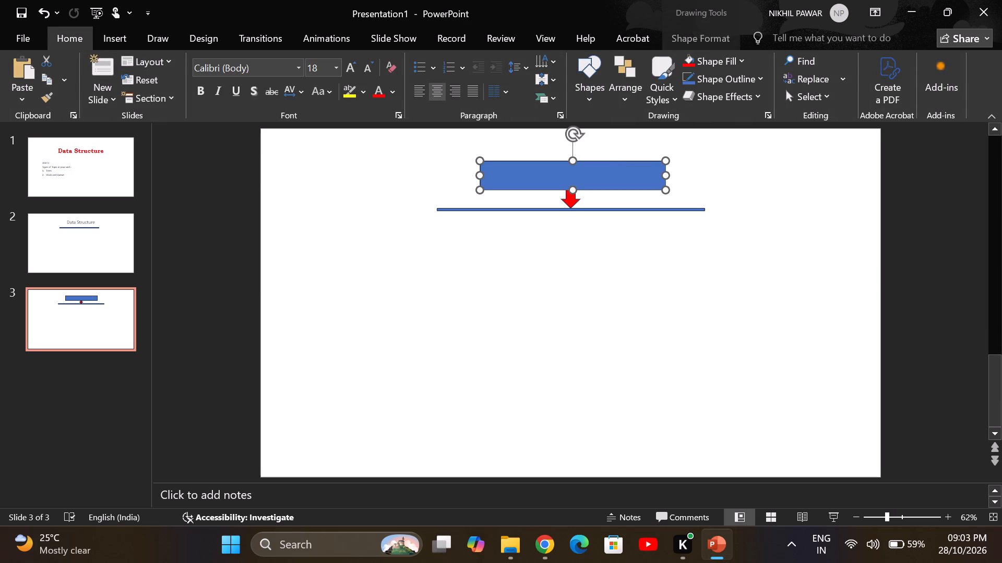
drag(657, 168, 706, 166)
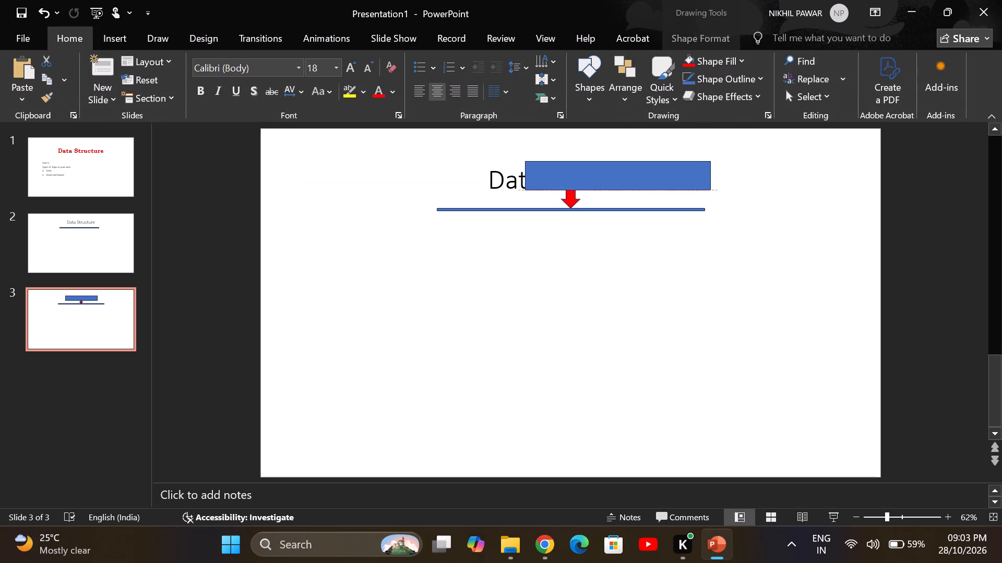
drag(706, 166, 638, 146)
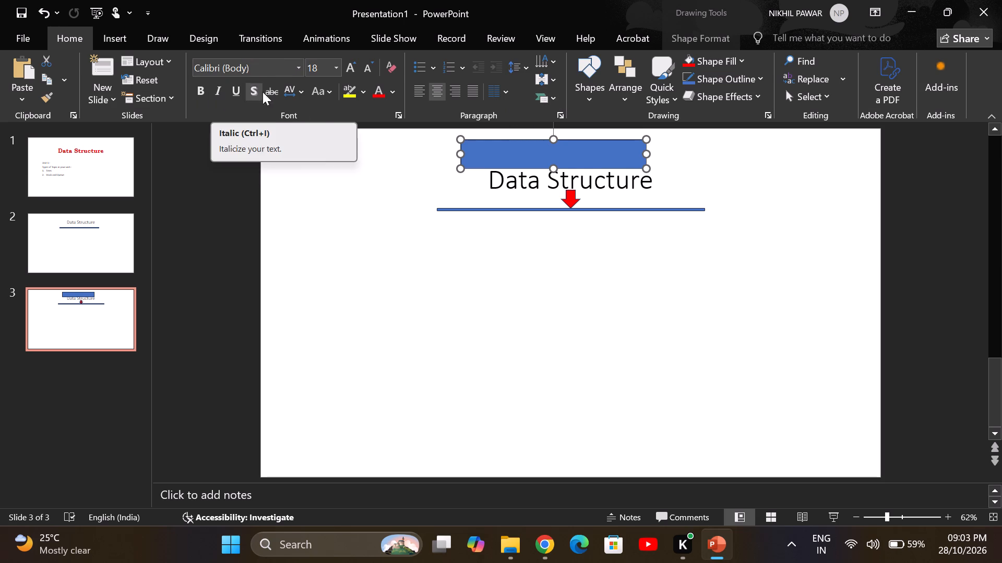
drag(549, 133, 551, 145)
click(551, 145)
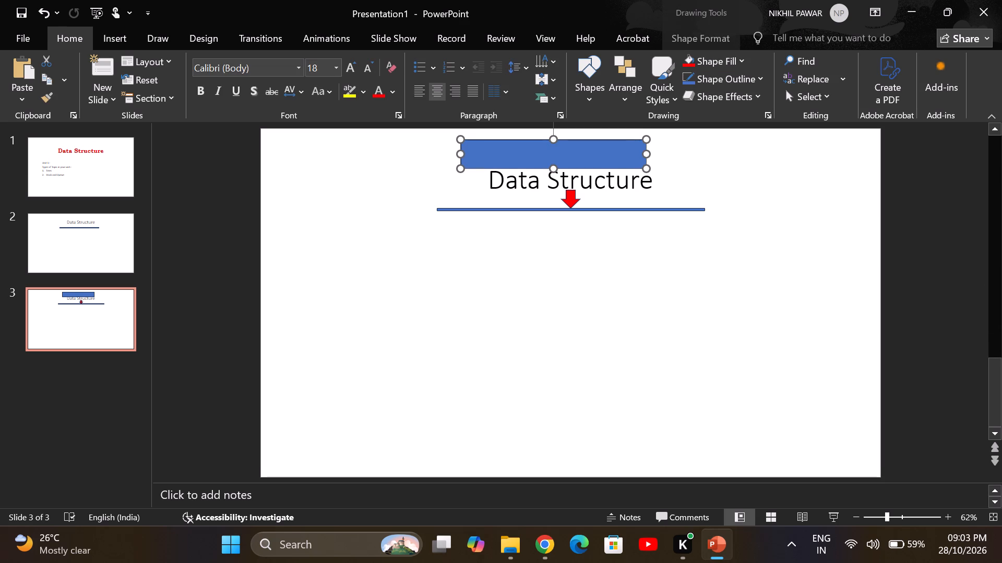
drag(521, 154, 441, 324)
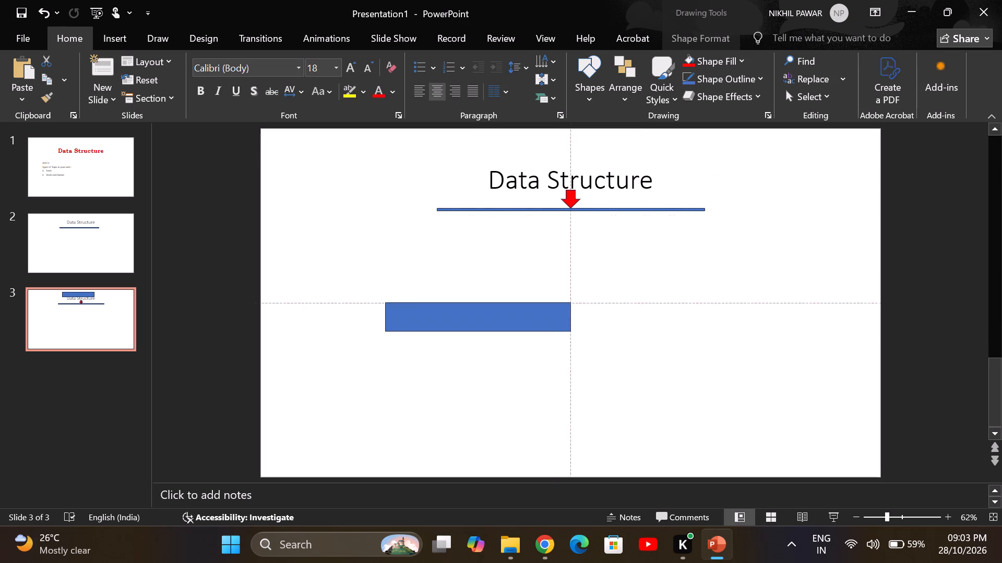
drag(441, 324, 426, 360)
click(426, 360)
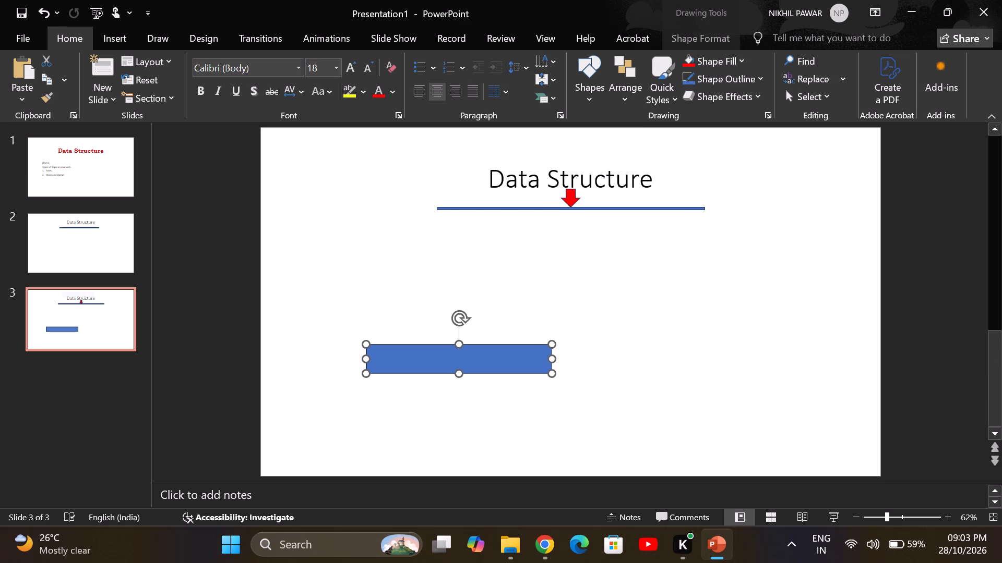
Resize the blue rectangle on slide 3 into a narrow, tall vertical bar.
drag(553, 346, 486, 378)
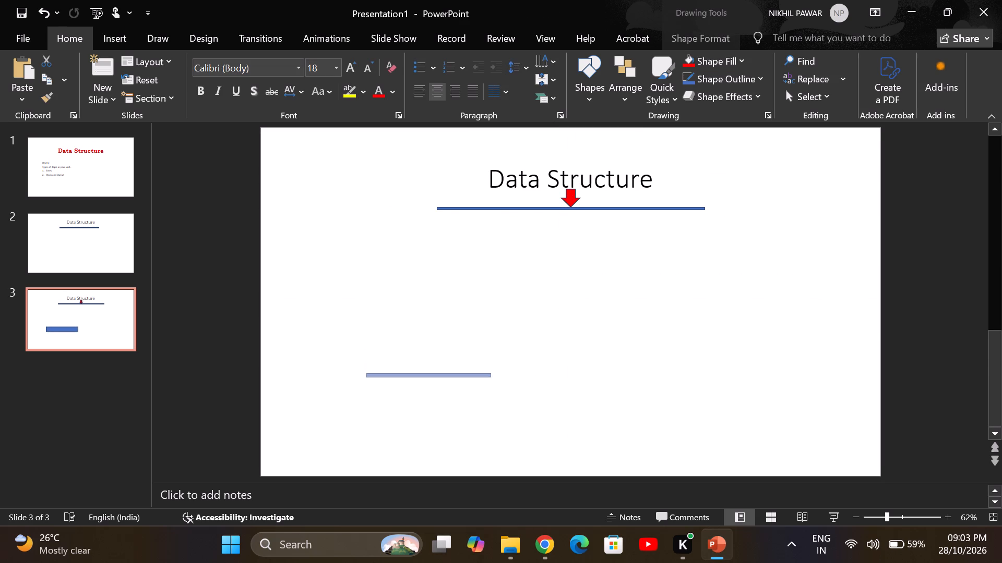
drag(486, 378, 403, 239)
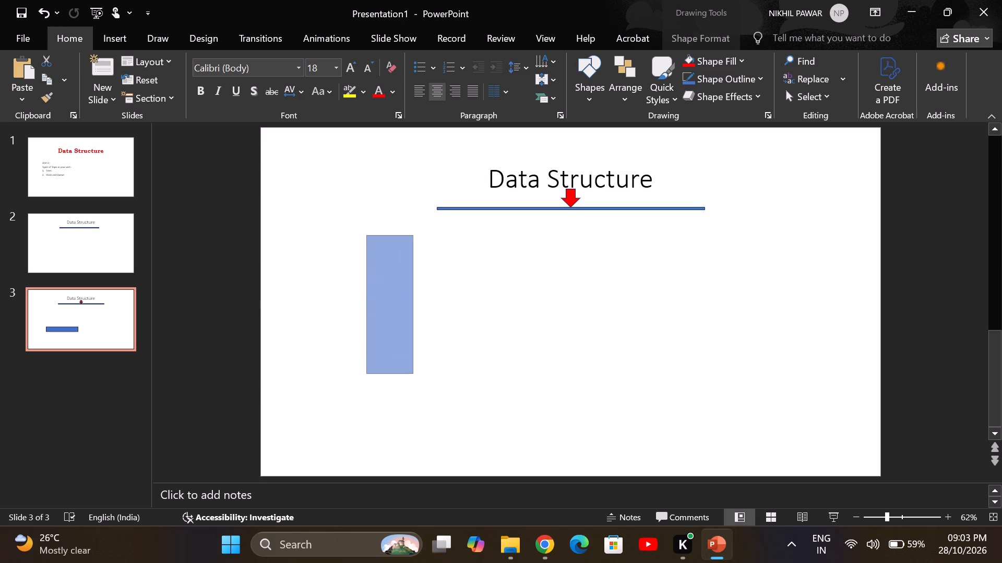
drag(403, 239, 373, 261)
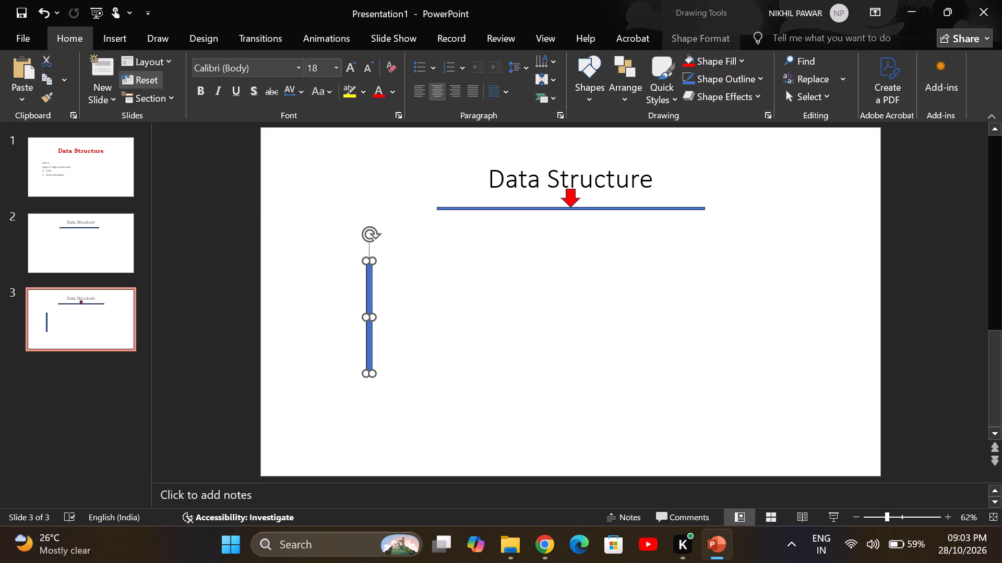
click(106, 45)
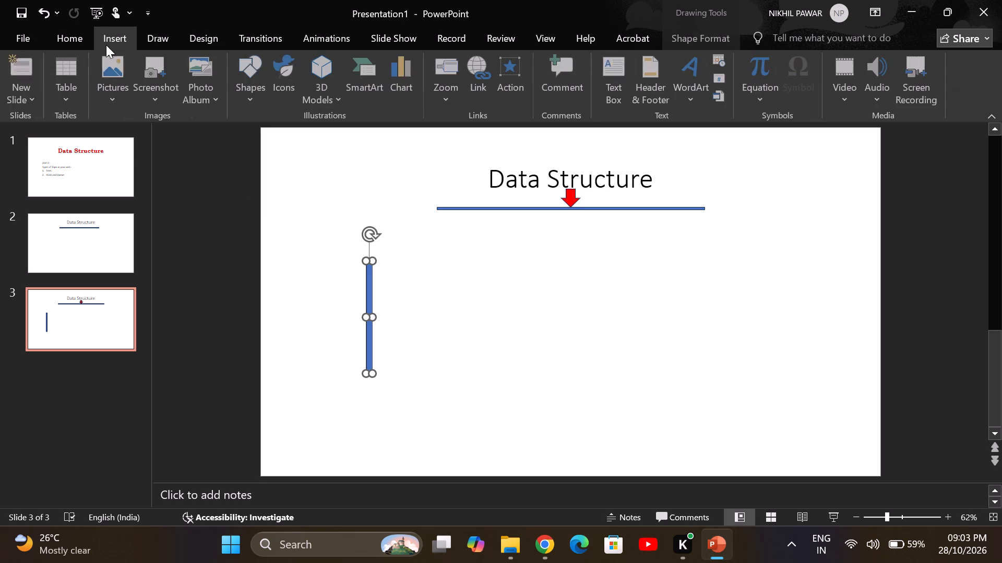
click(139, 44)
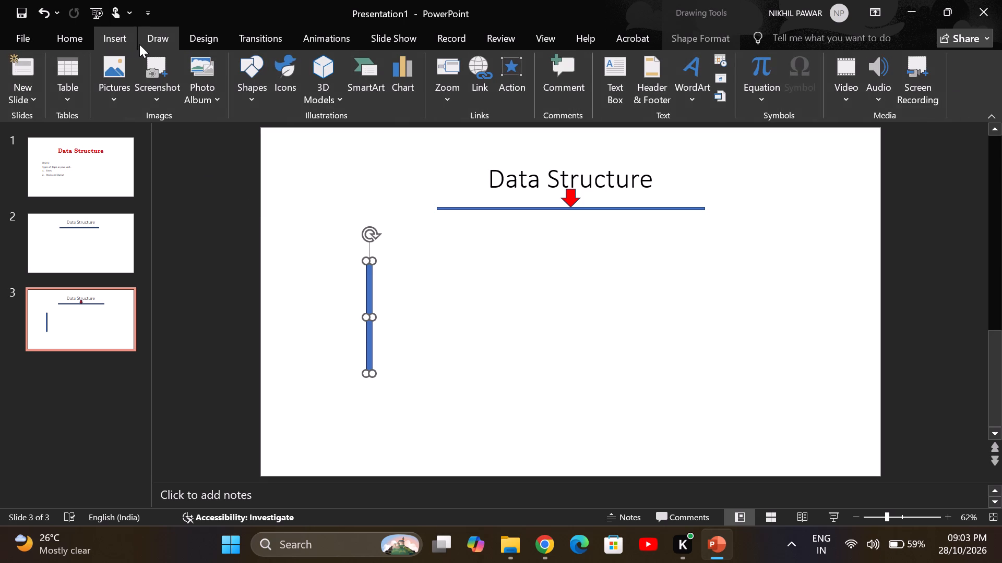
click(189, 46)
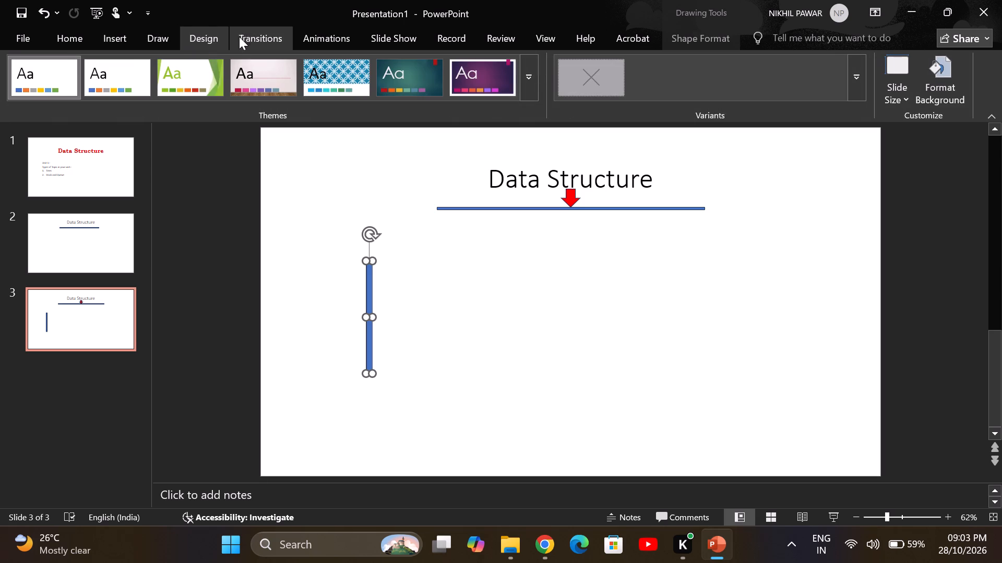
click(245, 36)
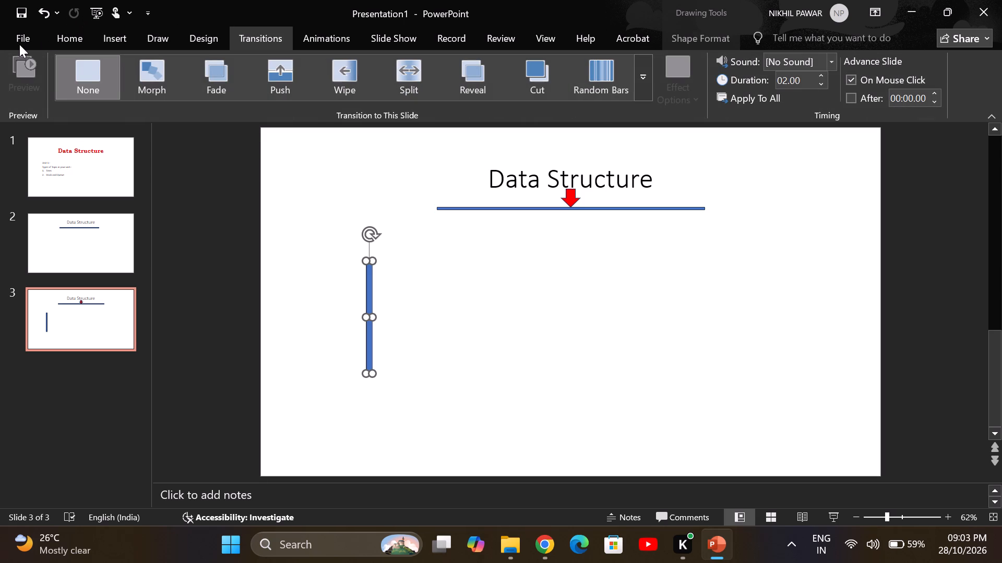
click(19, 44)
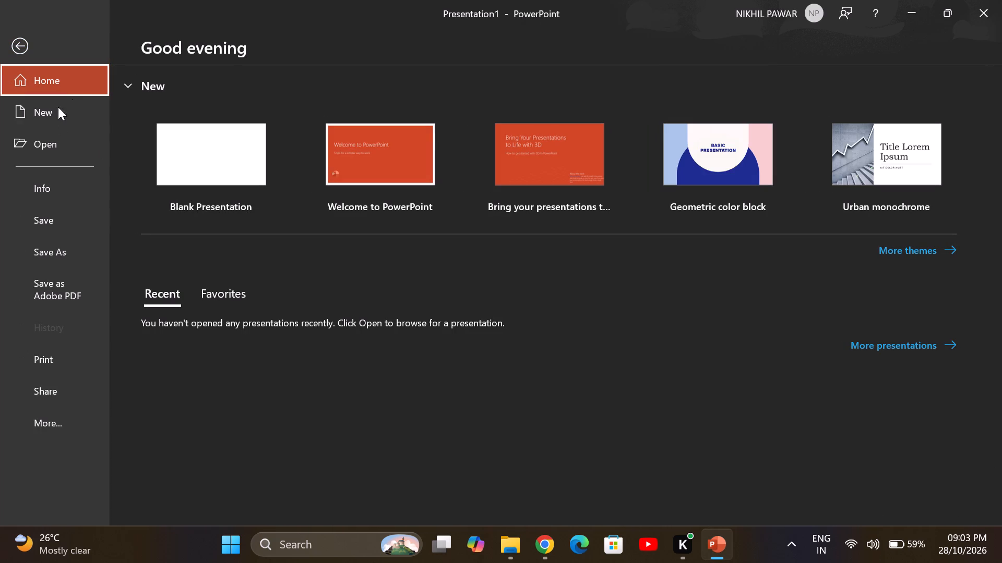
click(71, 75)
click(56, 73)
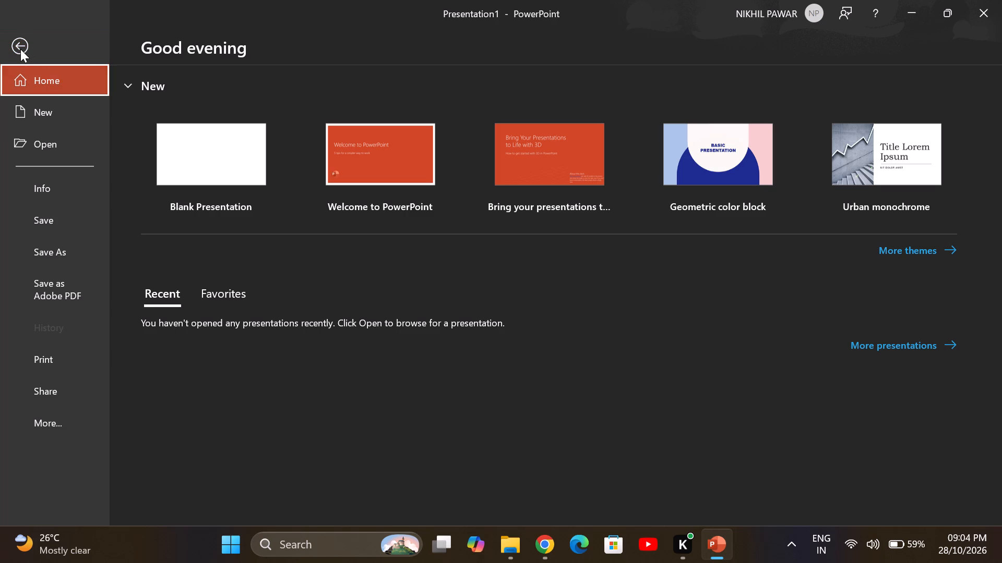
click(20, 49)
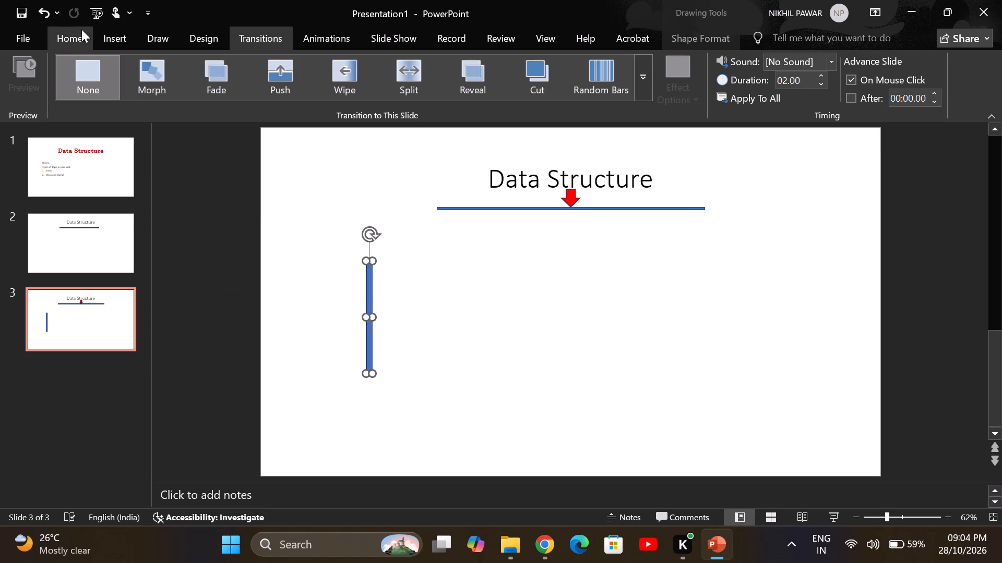
Undo the rectangle's resizing, moves and drawing on slide 3, along with the down arrow's red fill.
click(49, 18)
click(49, 18)
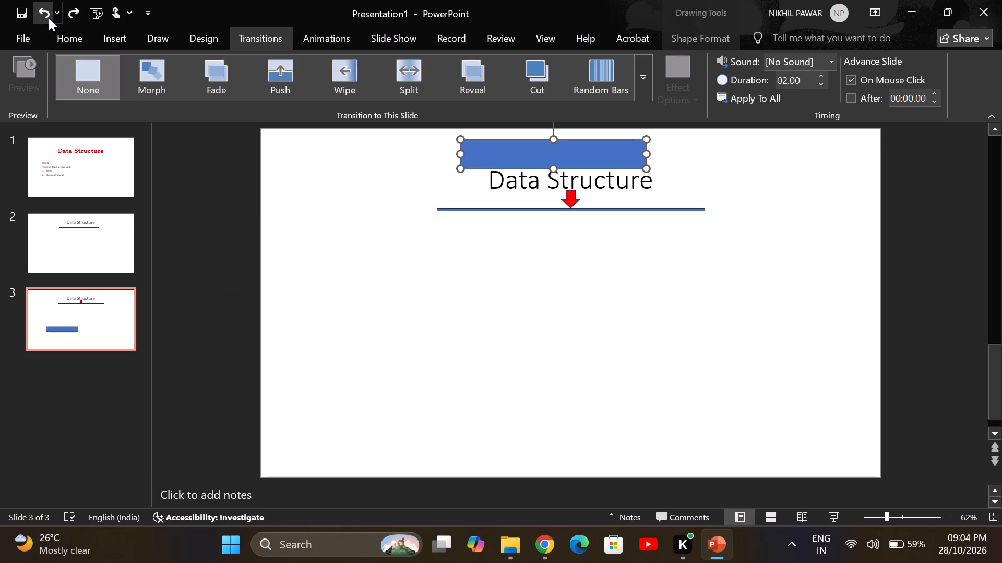
click(49, 18)
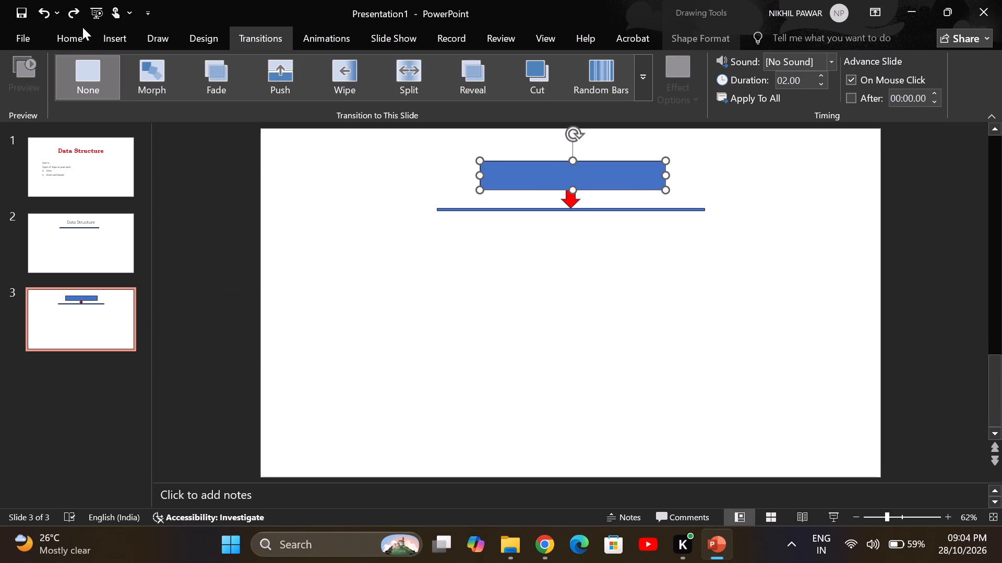
click(74, 13)
click(74, 13)
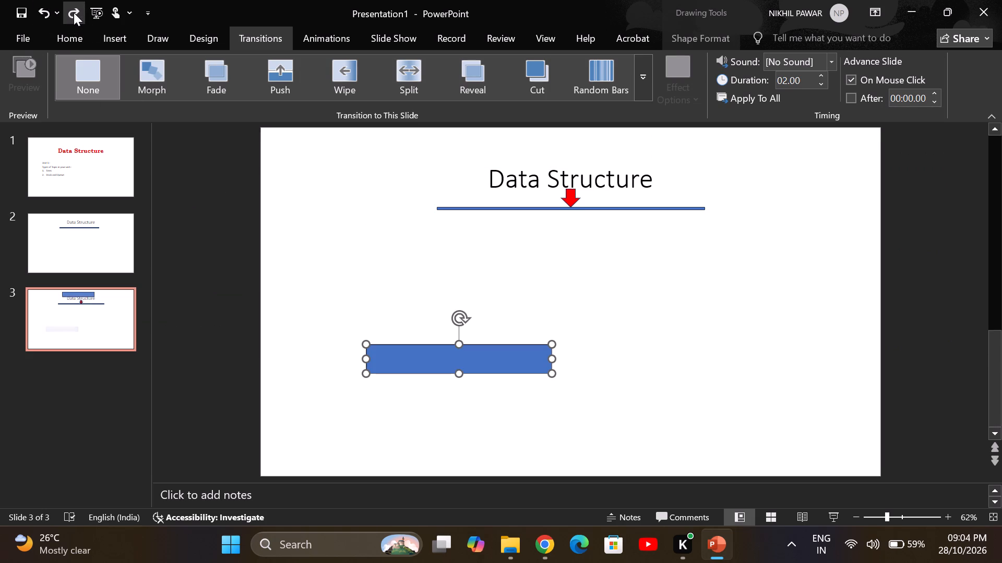
click(50, 10)
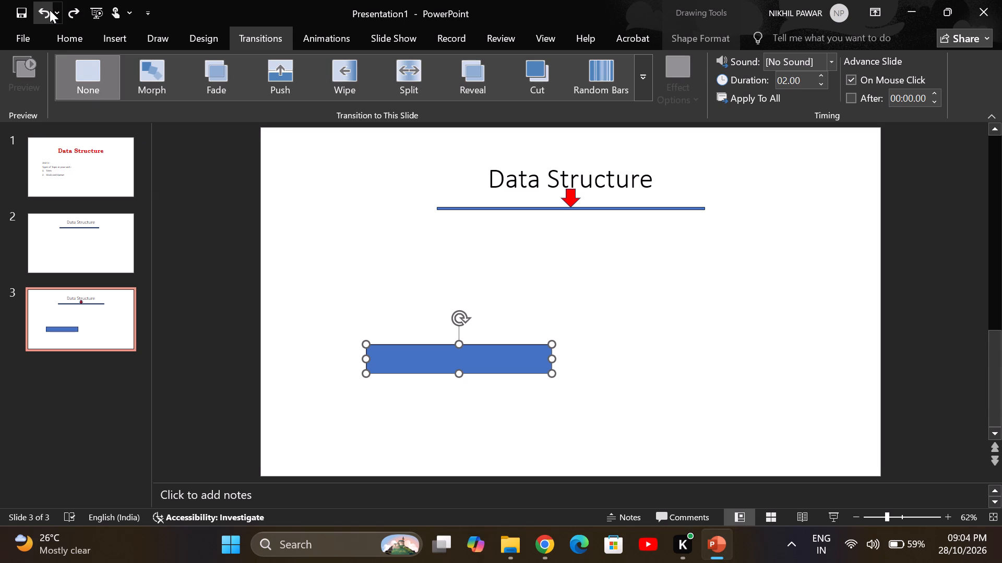
click(36, 9)
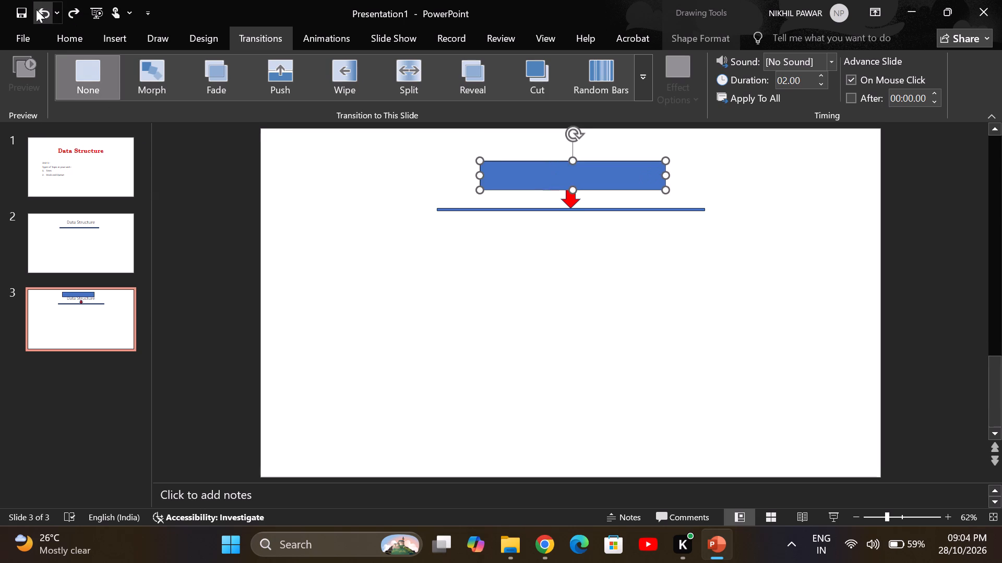
click(36, 9)
double_click(36, 9)
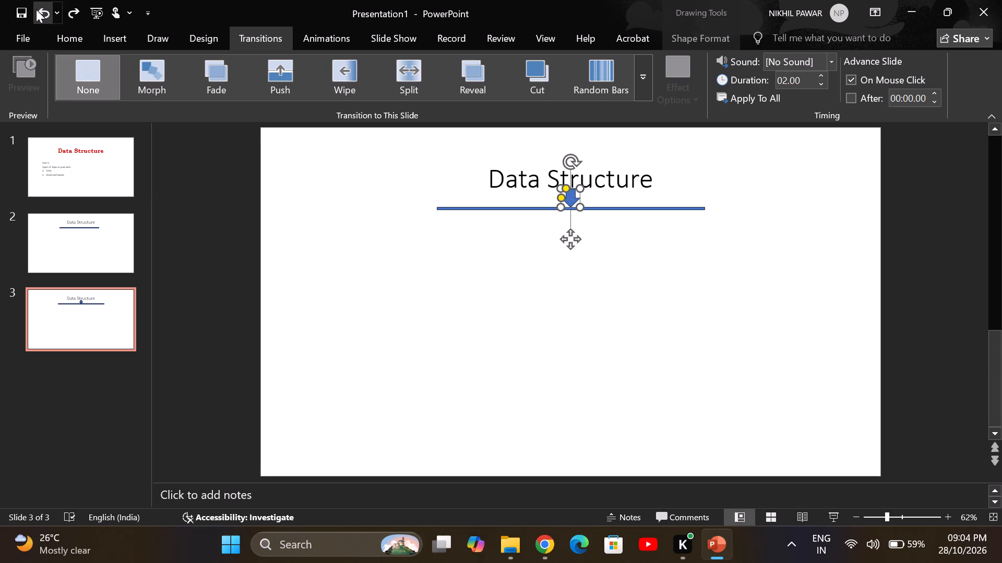
click(337, 298)
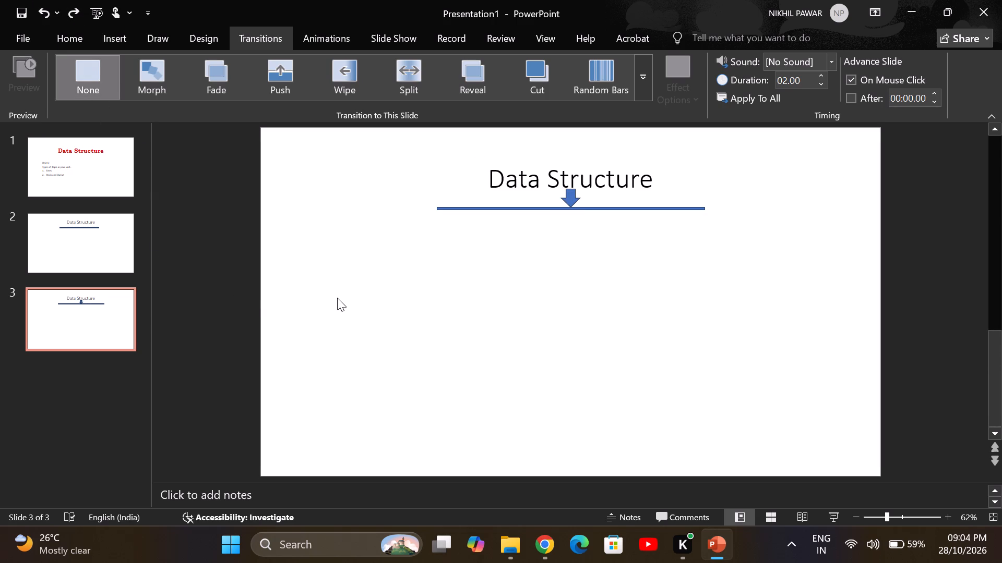
Highlight the "Data Structure" title text on slide 3 in turquoise.
click(66, 43)
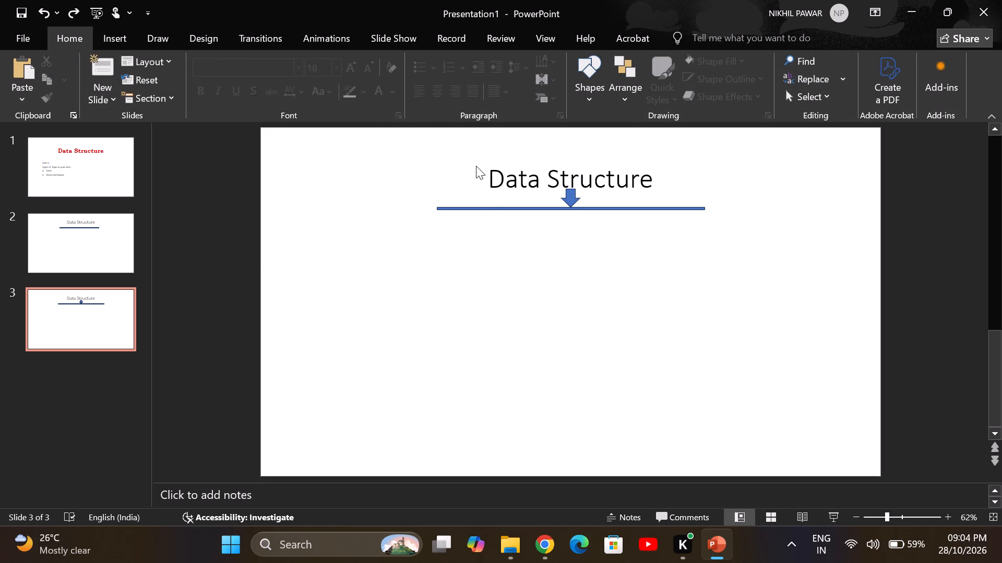
drag(490, 184, 612, 179)
click(363, 96)
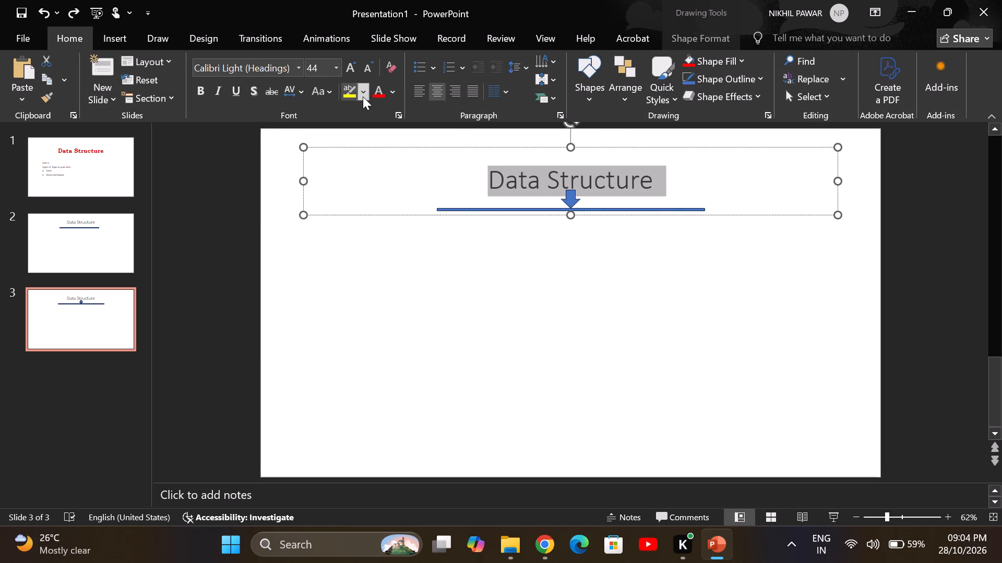
click(390, 144)
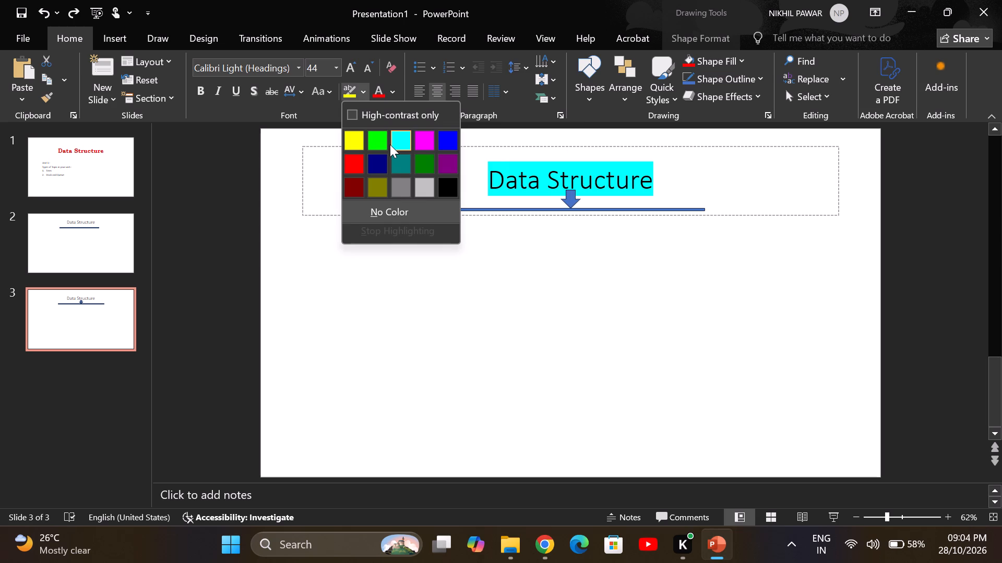
click(485, 287)
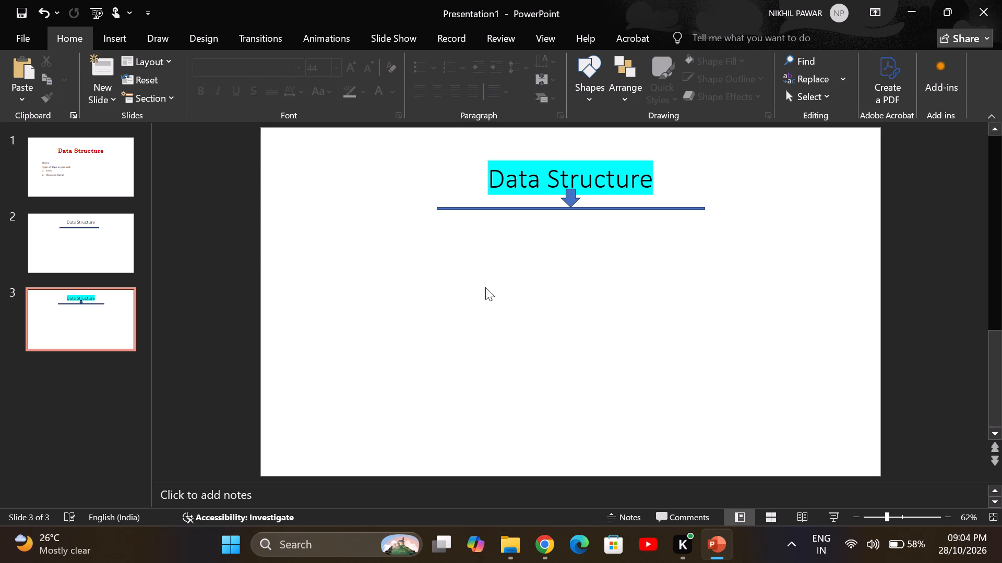
Make the "Data Structure" title on slide 3 bold and set its font to Bahnschrift.
triple_click(487, 182)
double_click(487, 182)
drag(487, 182, 495, 178)
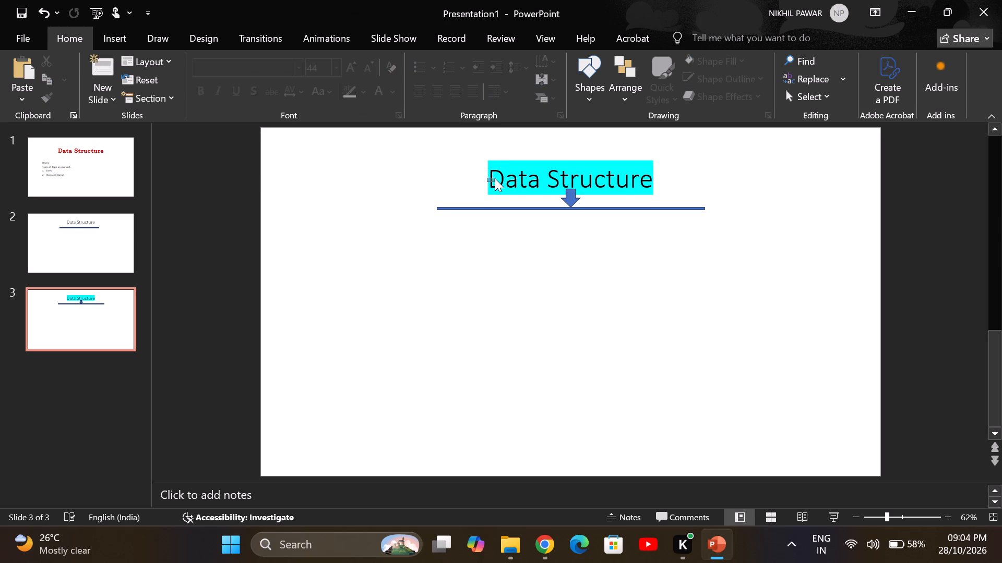
drag(495, 178, 490, 170)
click(490, 170)
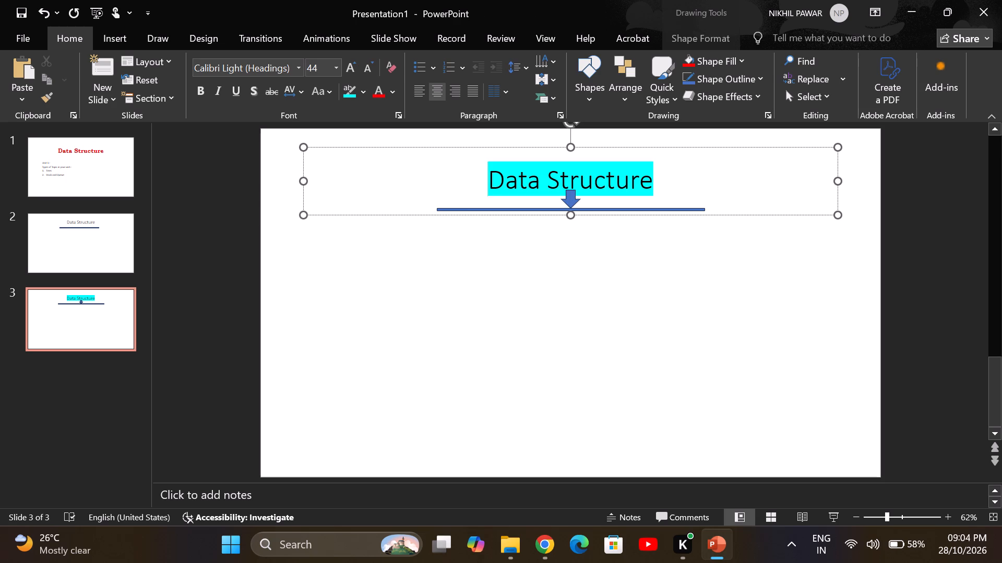
drag(654, 176, 509, 189)
click(521, 168)
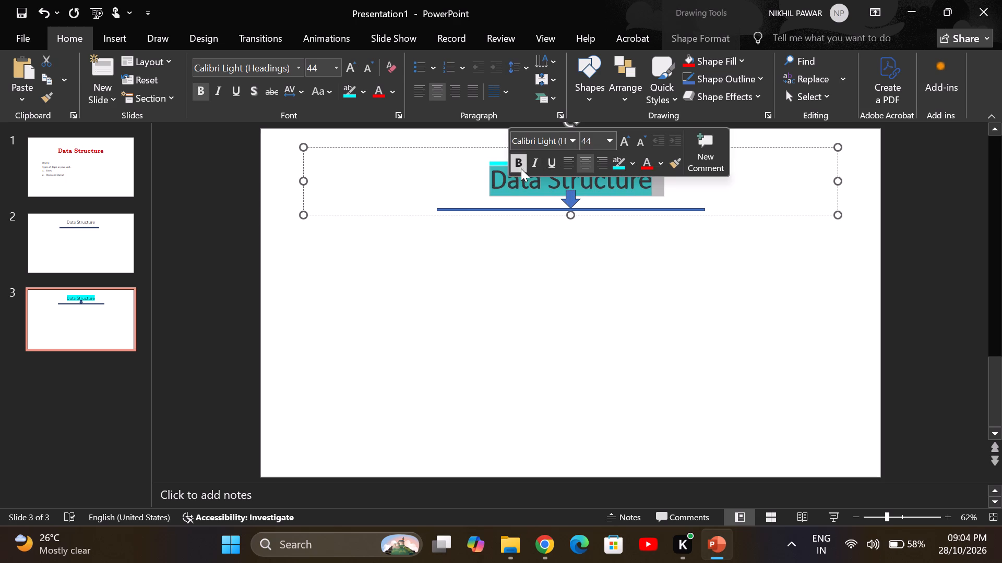
click(572, 131)
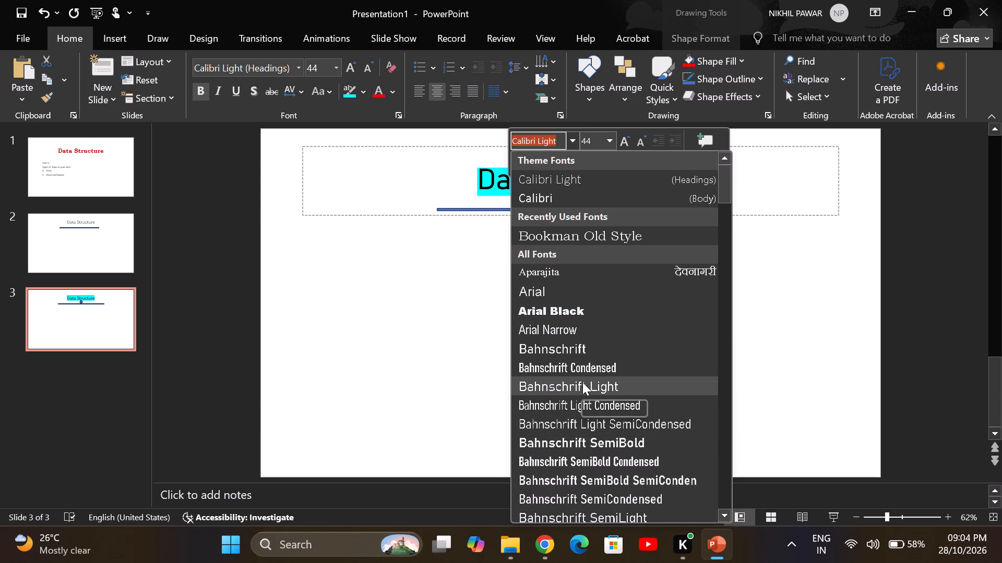
click(568, 339)
click(493, 353)
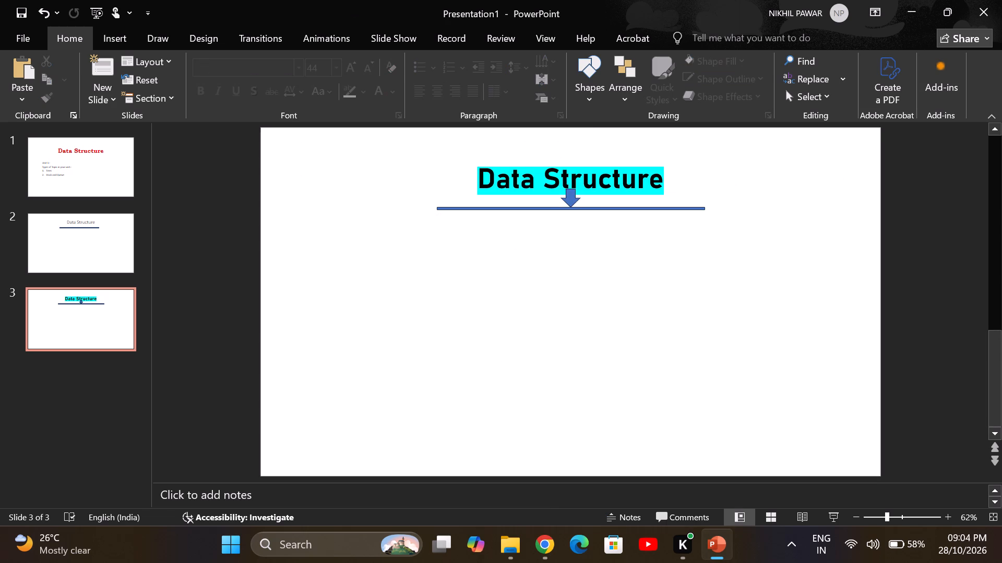
Stretch the top edge of slide 3's title box upward so the title text sits clear of the down arrow.
click(566, 188)
drag(566, 188, 555, 176)
click(555, 176)
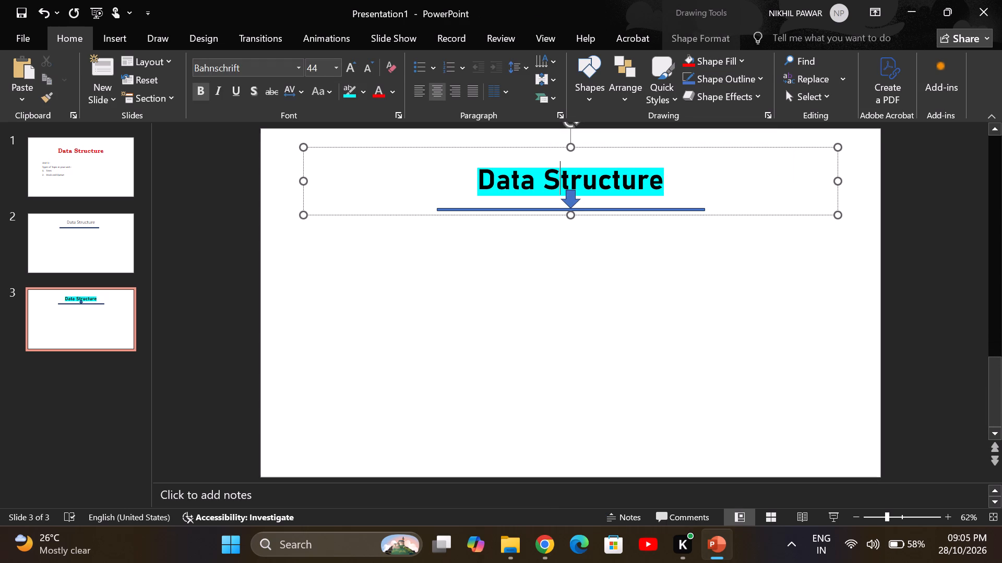
click(572, 146)
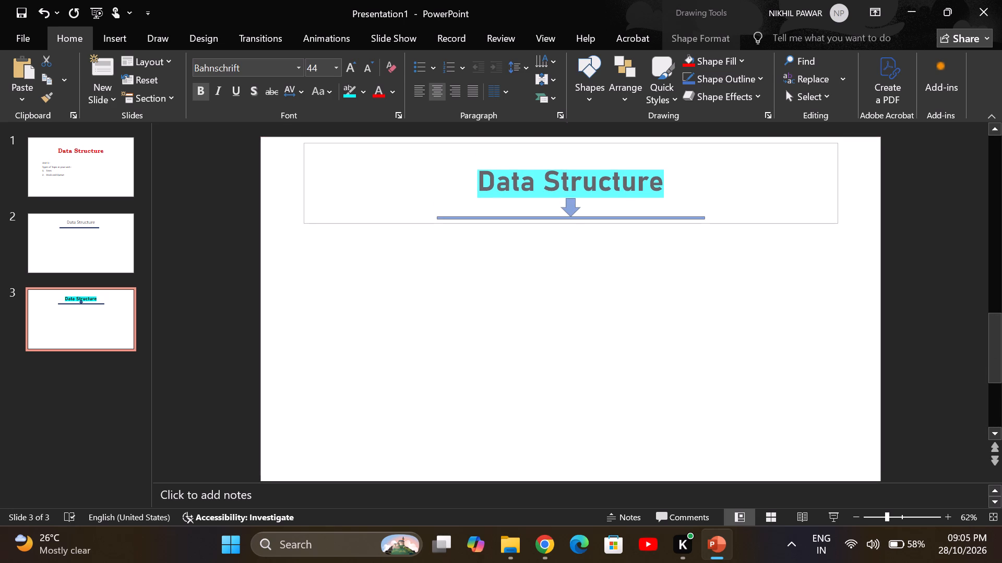
drag(585, 297, 478, 219)
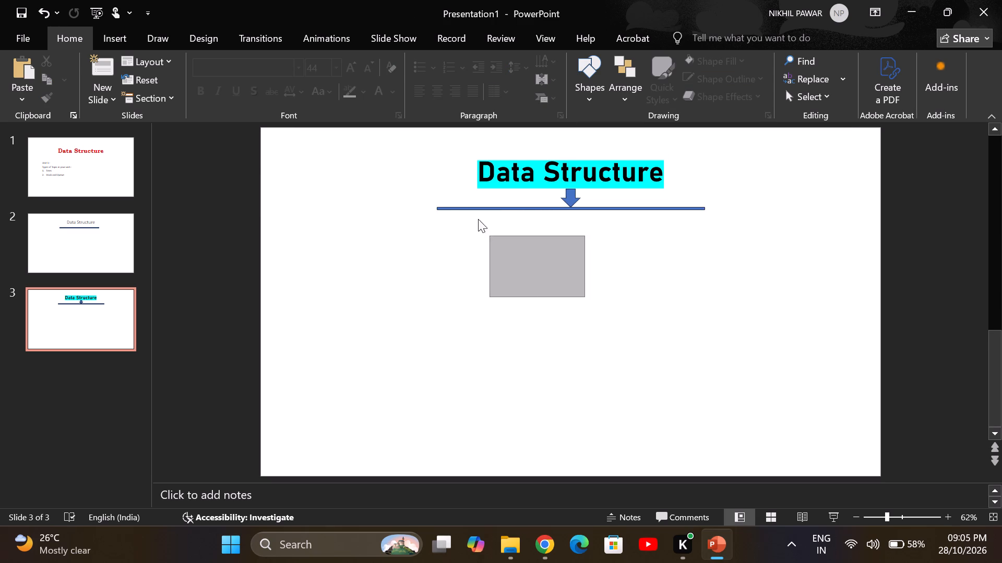
drag(478, 219, 540, 274)
drag(540, 274, 524, 249)
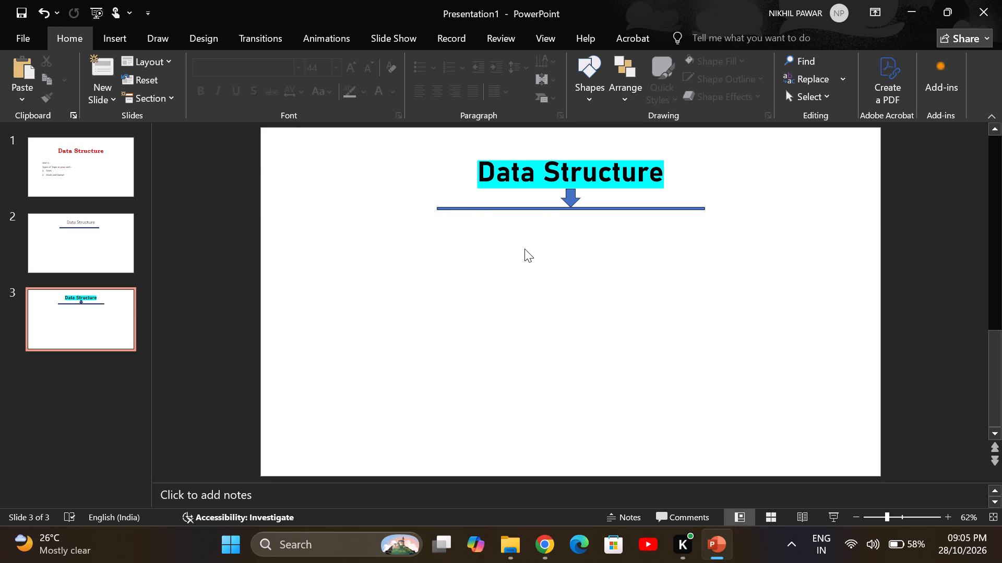
Move slide 3's title box slightly higher, keeping it horizontally centred on the slide.
drag(524, 249, 467, 218)
drag(467, 218, 458, 206)
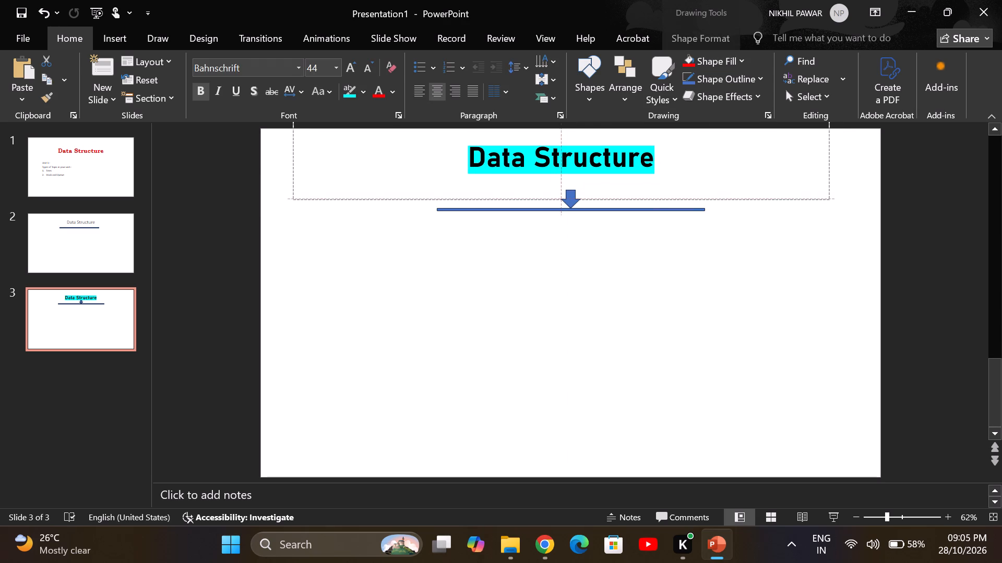
drag(458, 206, 468, 208)
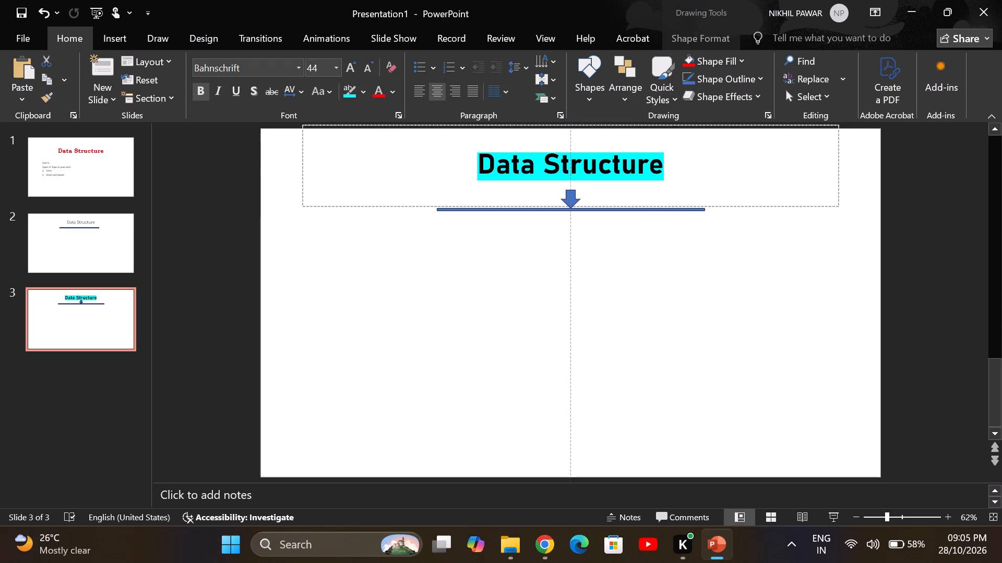
drag(468, 208, 469, 208)
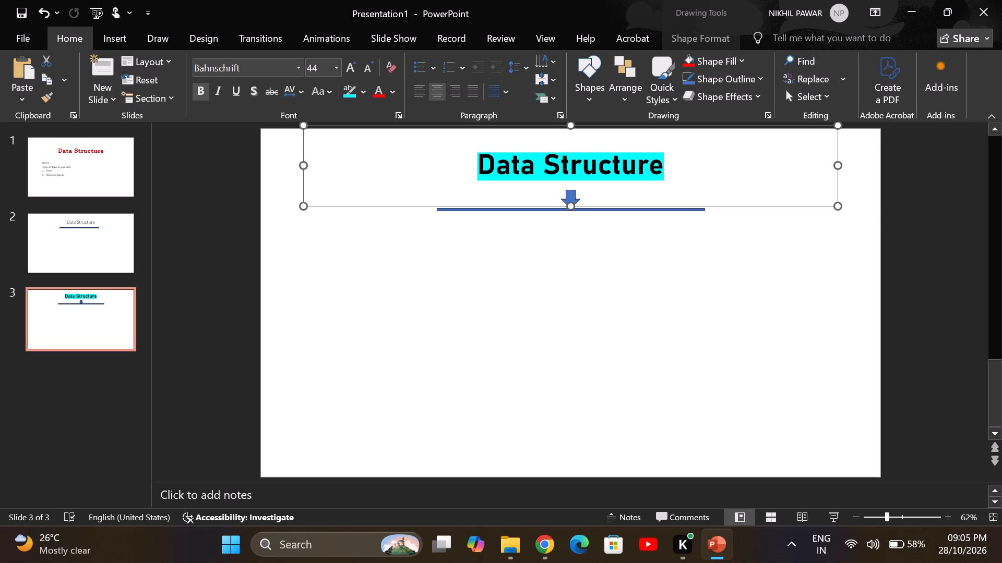
Extend the bottom edge of slide 3's title box past the blue line so the title sits just above the down arrow.
click(531, 165)
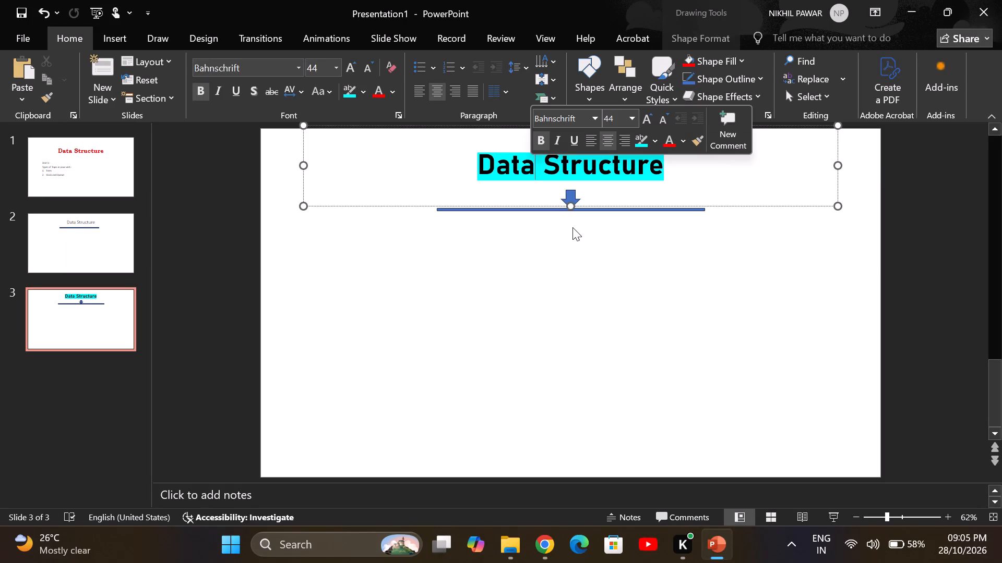
drag(571, 201, 572, 206)
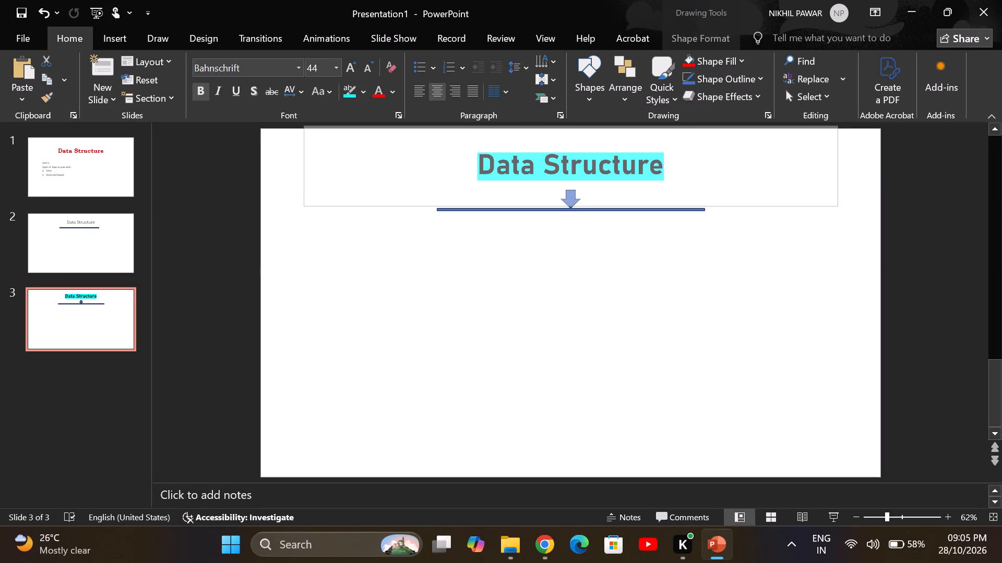
drag(572, 206, 575, 218)
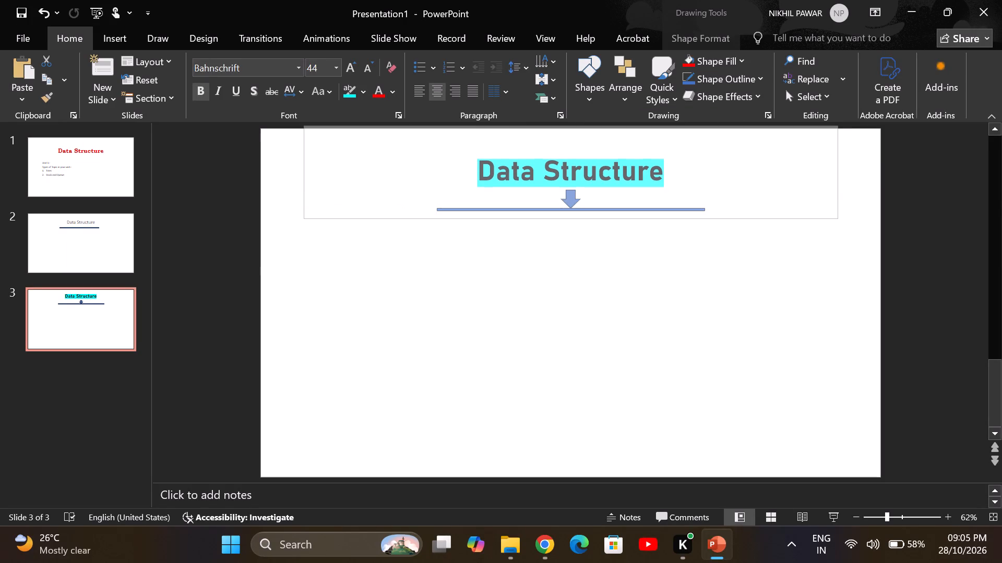
drag(575, 218, 571, 208)
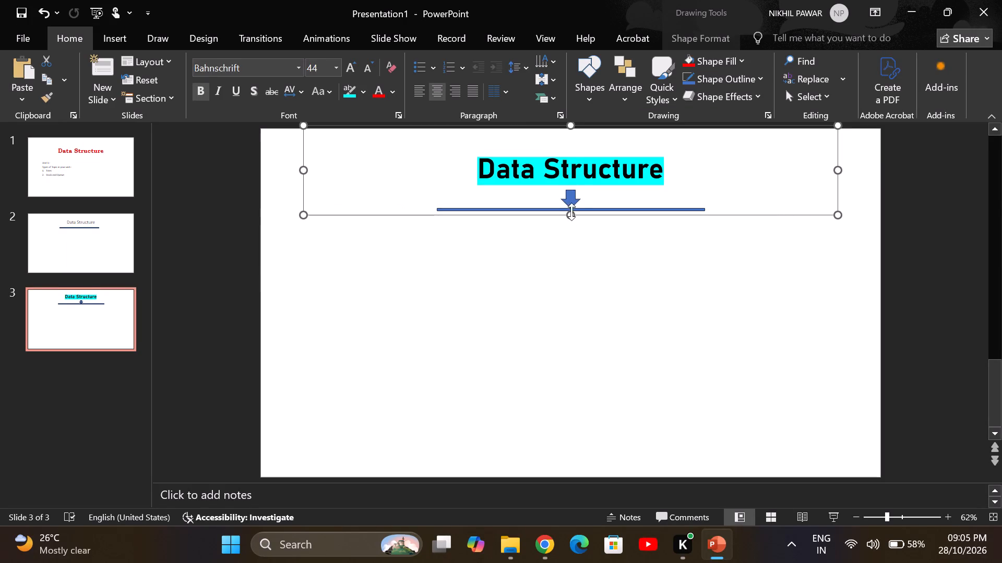
click(569, 203)
click(558, 188)
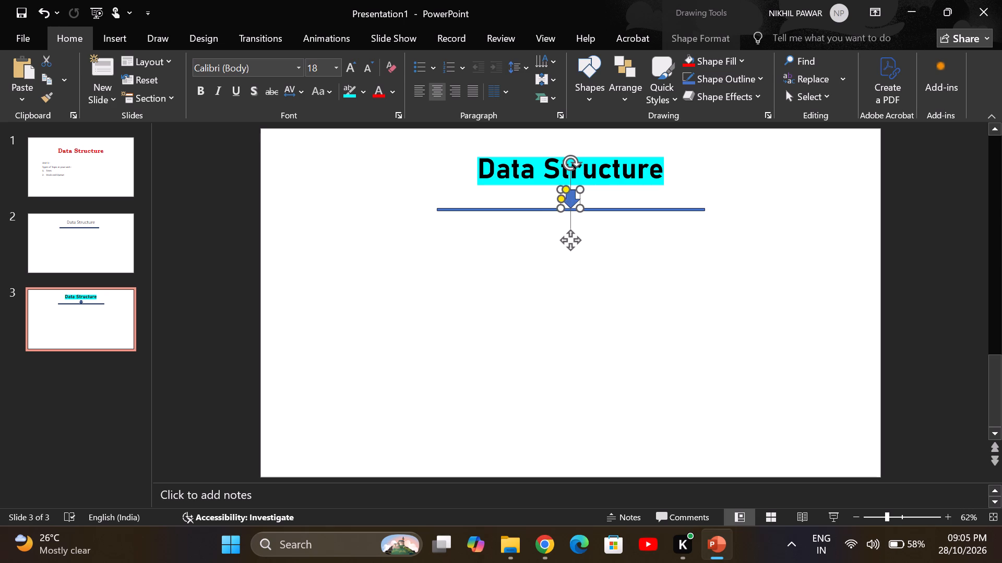
click(557, 183)
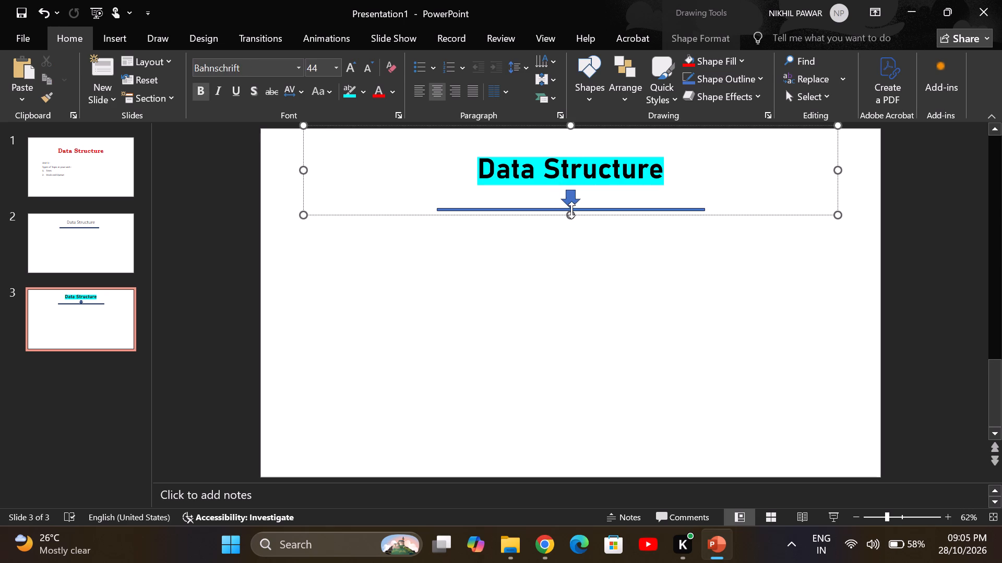
drag(571, 210, 573, 227)
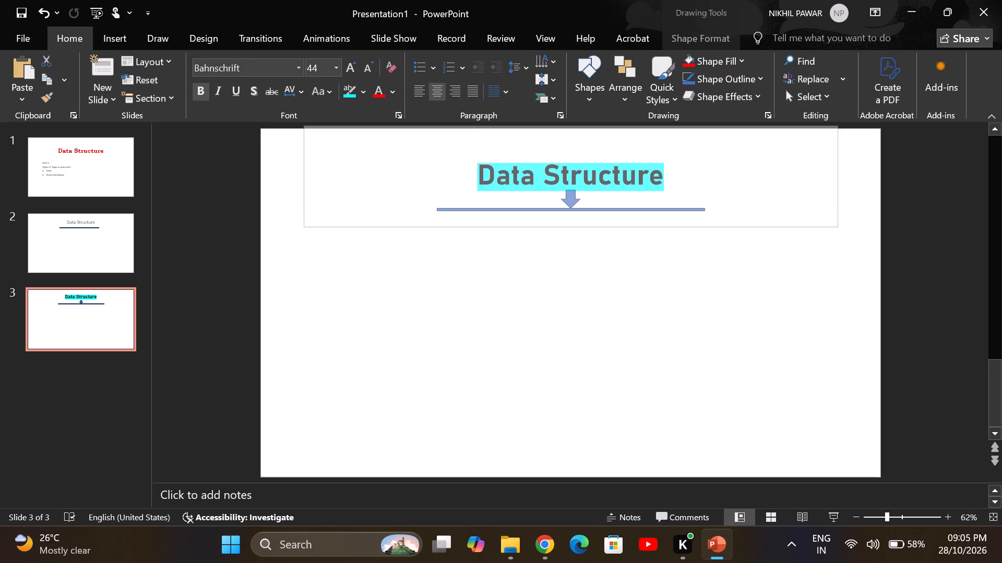
drag(573, 227, 573, 222)
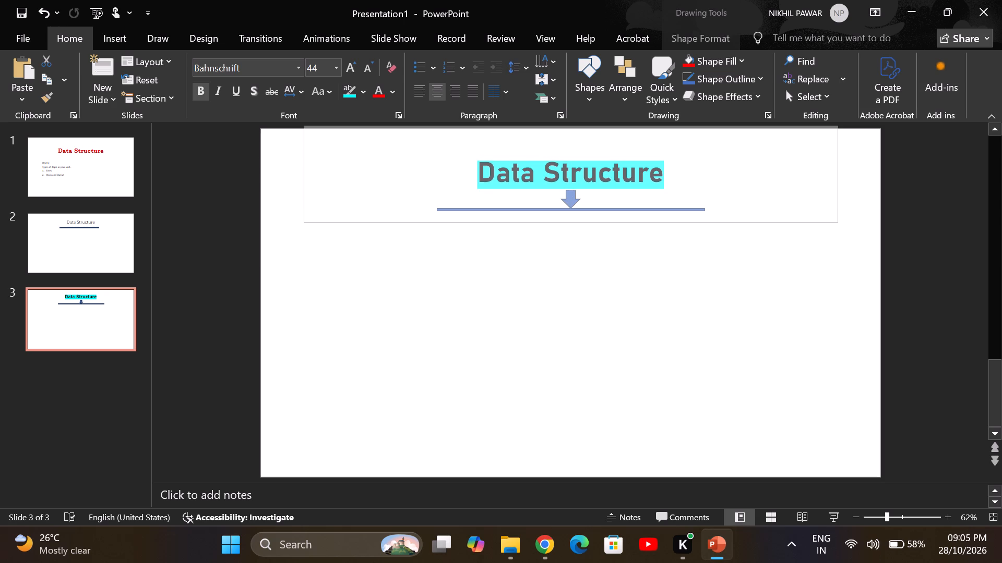
drag(573, 222, 574, 199)
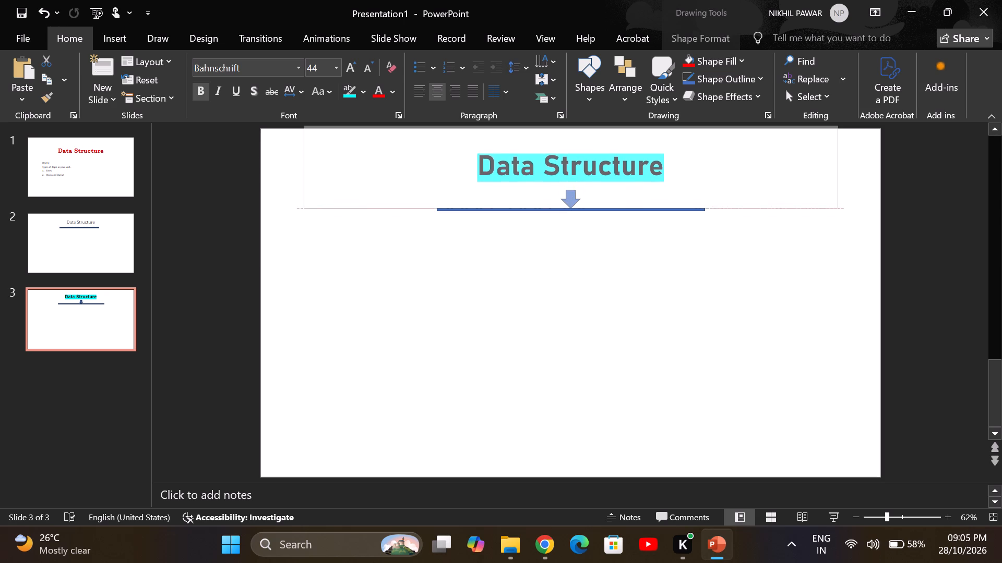
drag(574, 199, 575, 150)
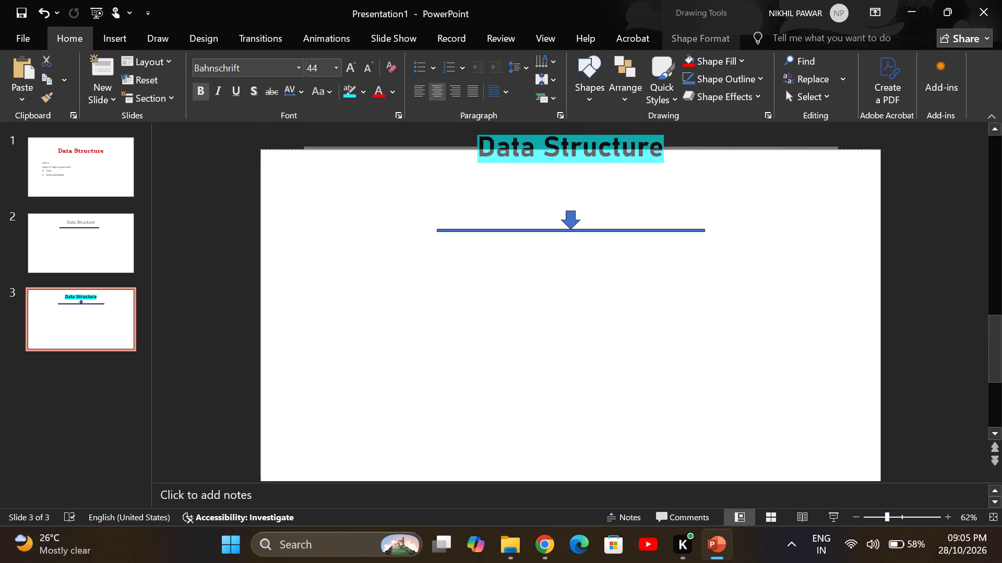
drag(575, 150, 576, 218)
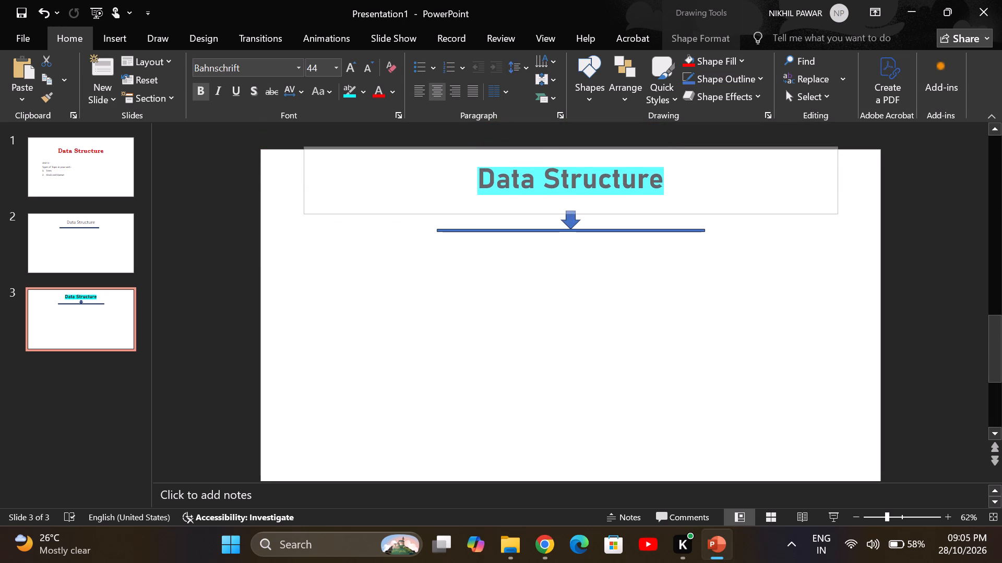
drag(576, 218, 575, 239)
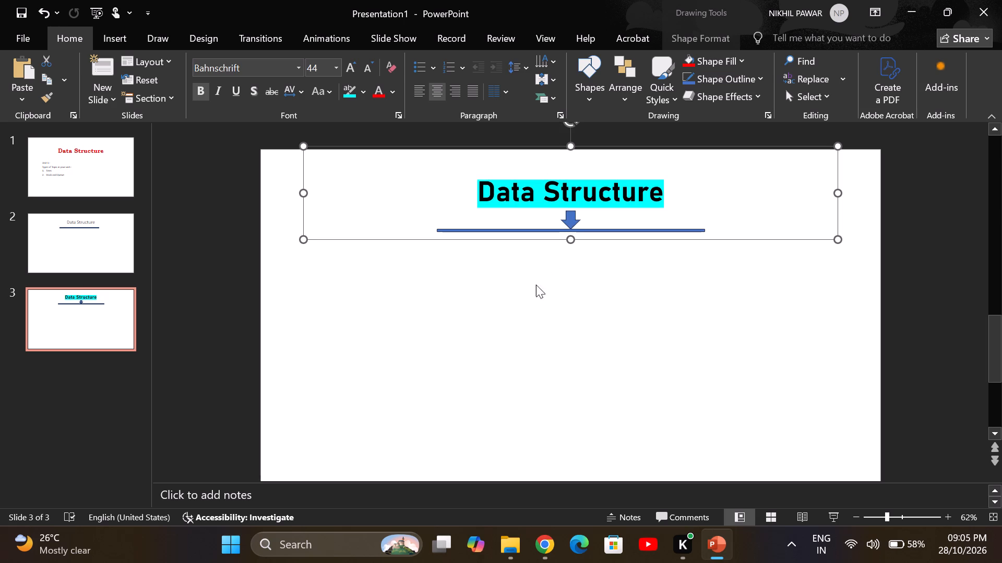
click(466, 252)
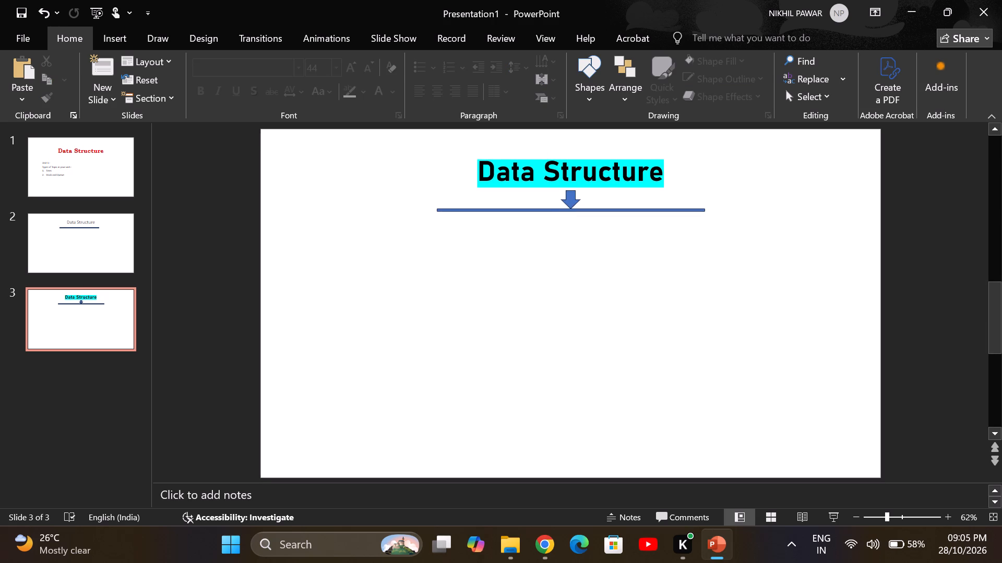
Draw a small down arrow, about 0.89 cm high and 0.69 cm wide, hanging from the blue line's left end on slide 3.
click(571, 196)
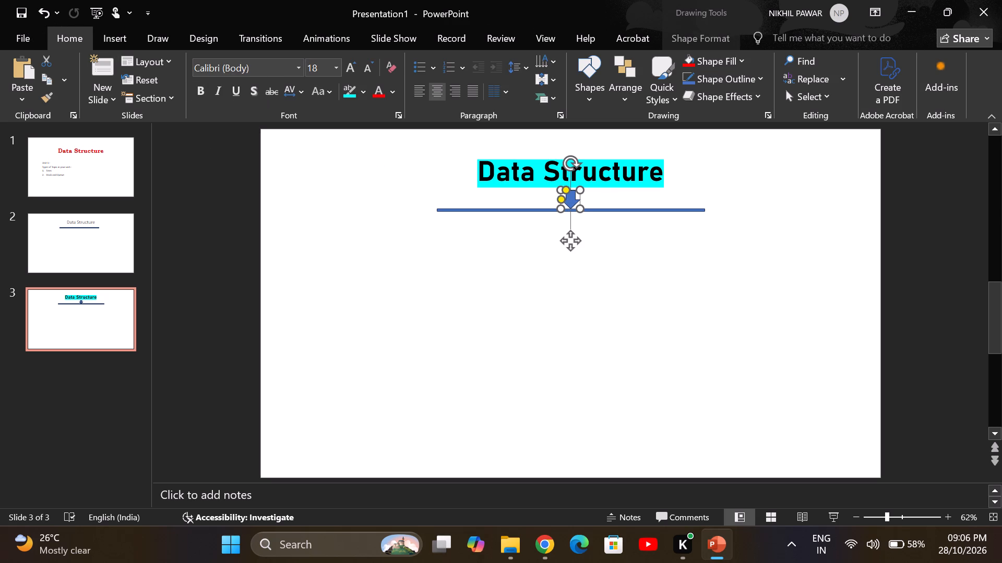
click(592, 96)
click(592, 96)
click(579, 212)
click(590, 109)
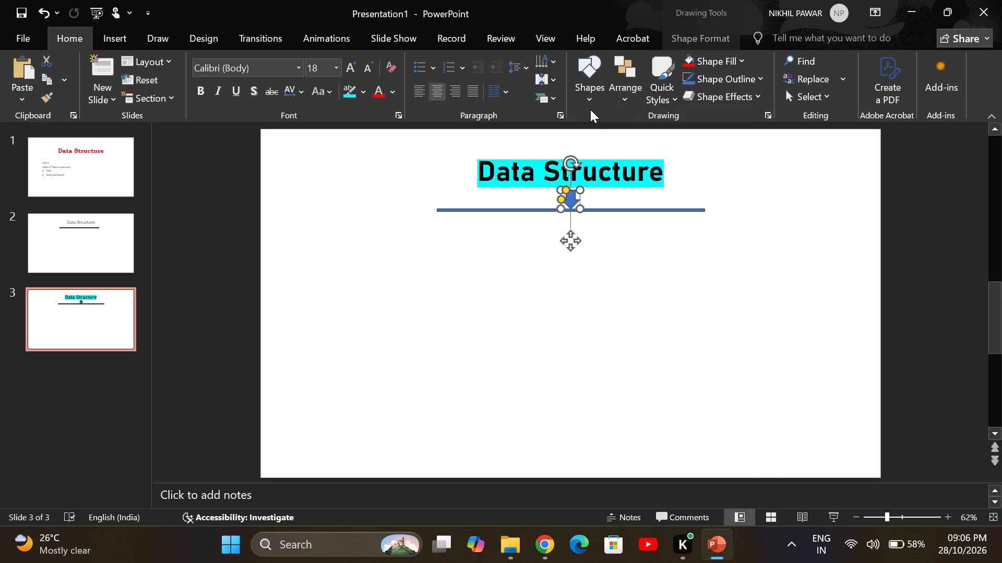
click(586, 103)
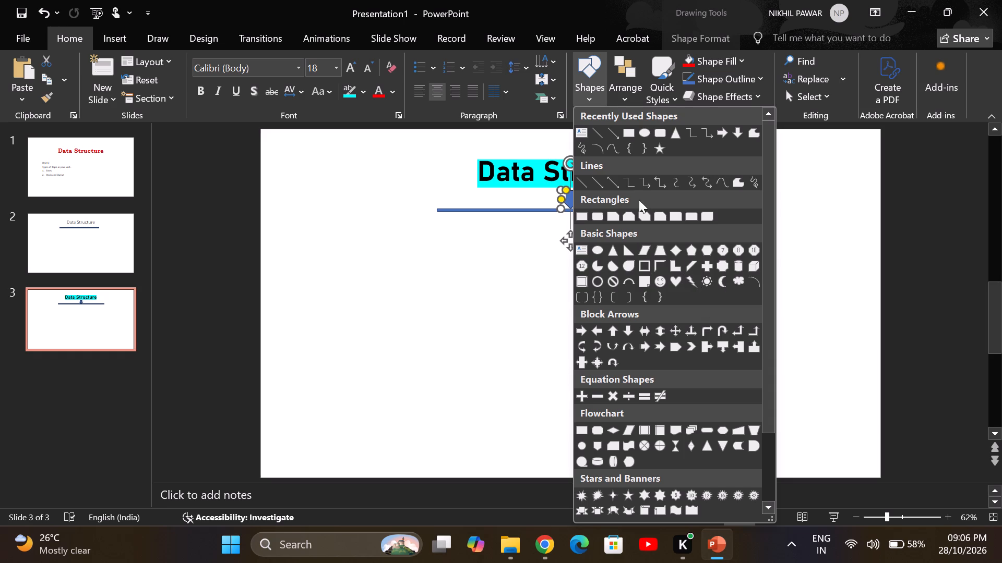
click(736, 139)
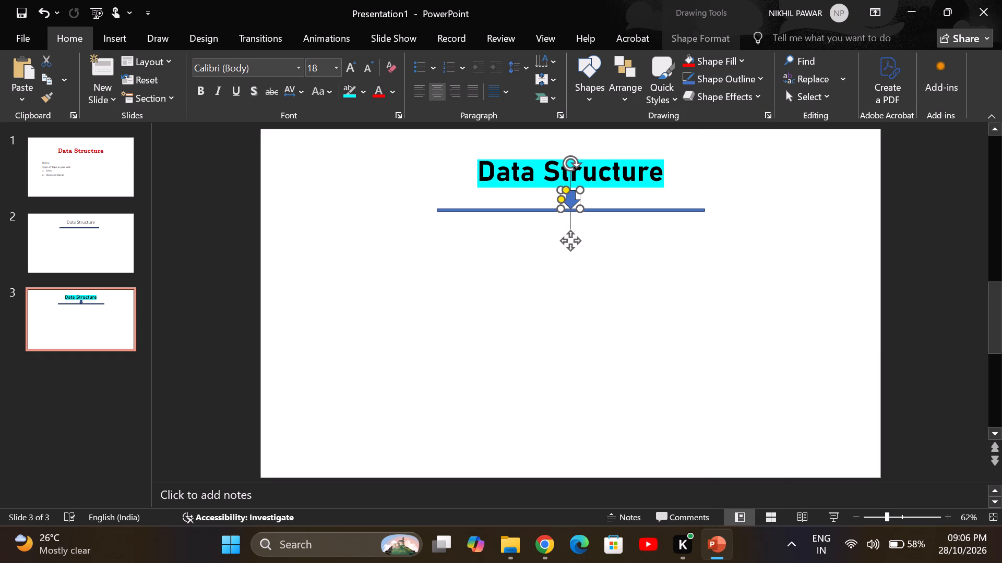
drag(436, 214, 441, 242)
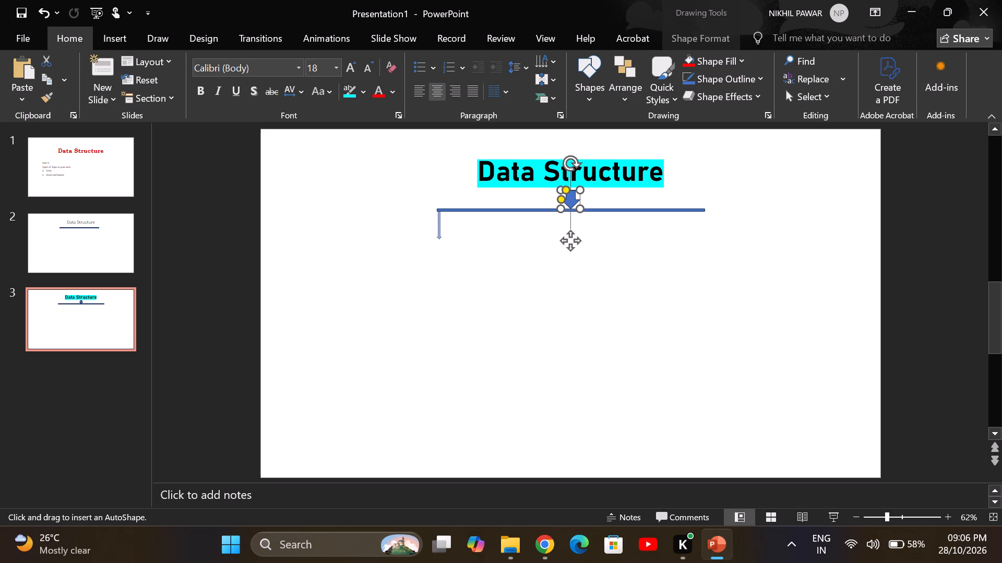
drag(441, 242, 449, 230)
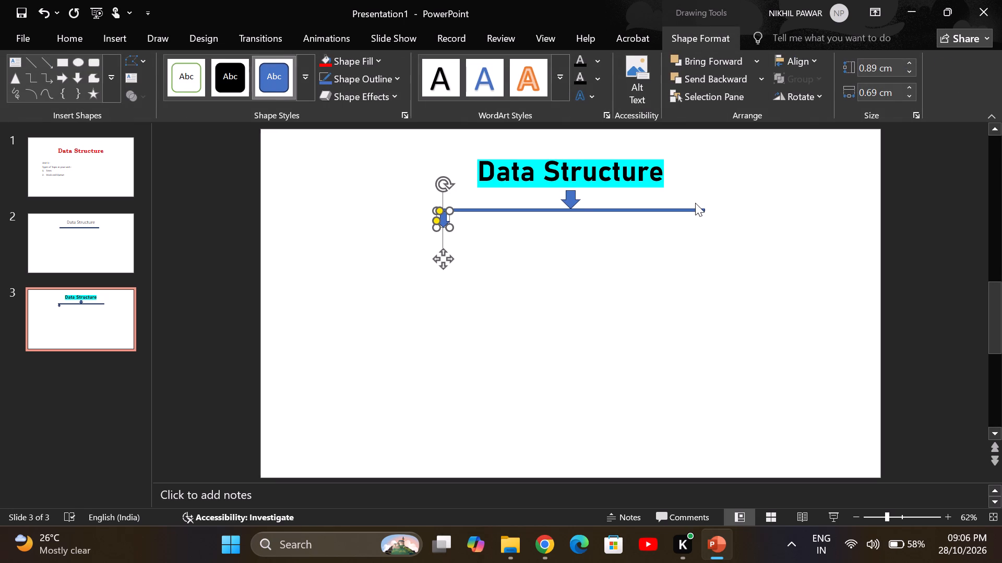
Extend the blue line under slide 3's title slightly further to the right.
click(709, 213)
click(703, 212)
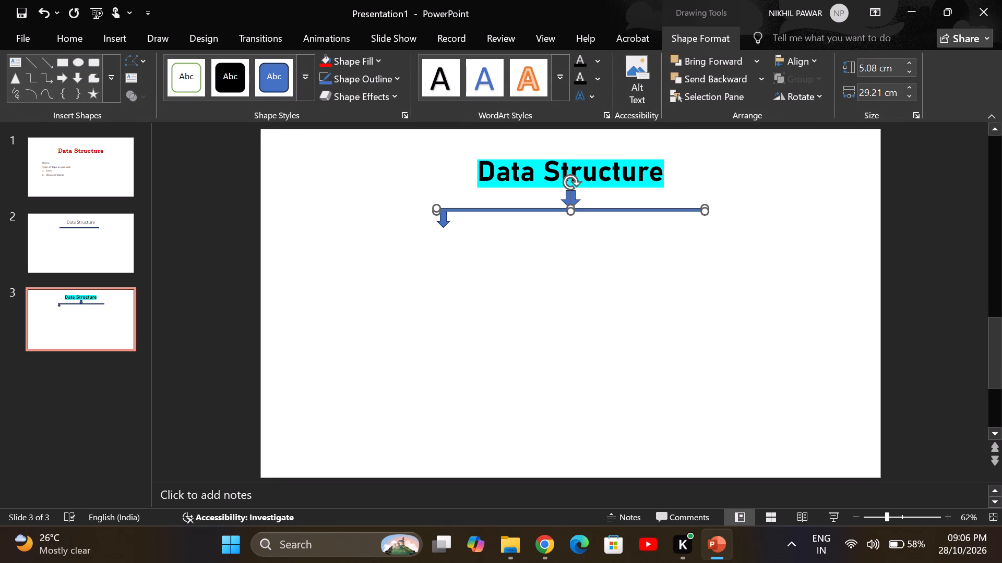
drag(703, 212, 713, 214)
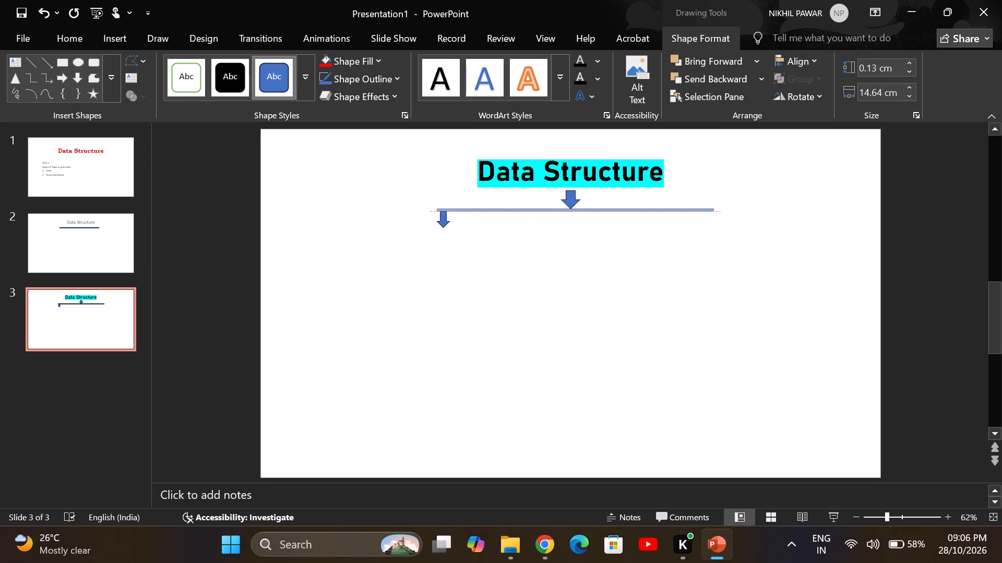
drag(713, 214, 713, 211)
drag(713, 211, 713, 212)
click(702, 227)
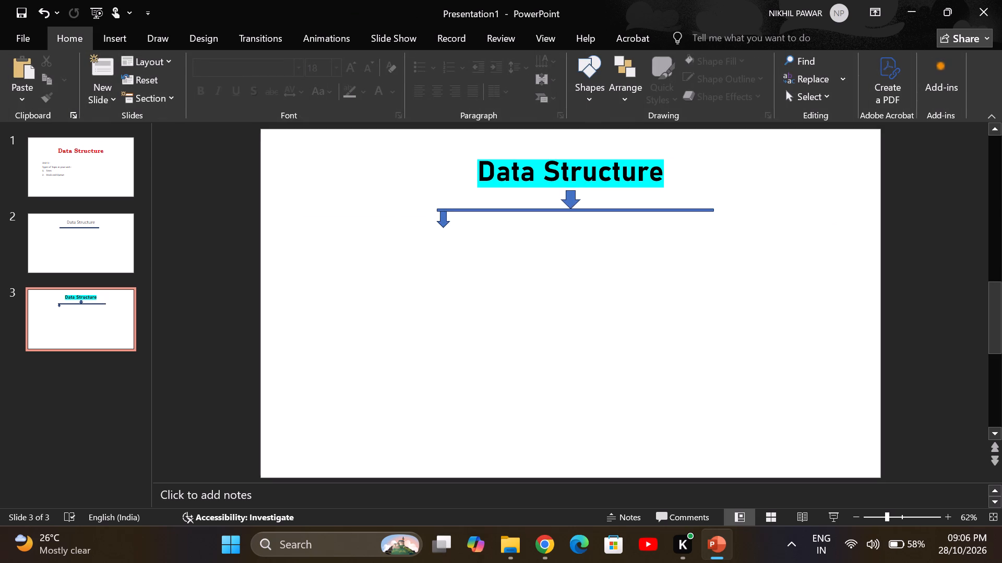
Insert a down arrow on slide 3 and place it just below the blue line's right end.
click(708, 212)
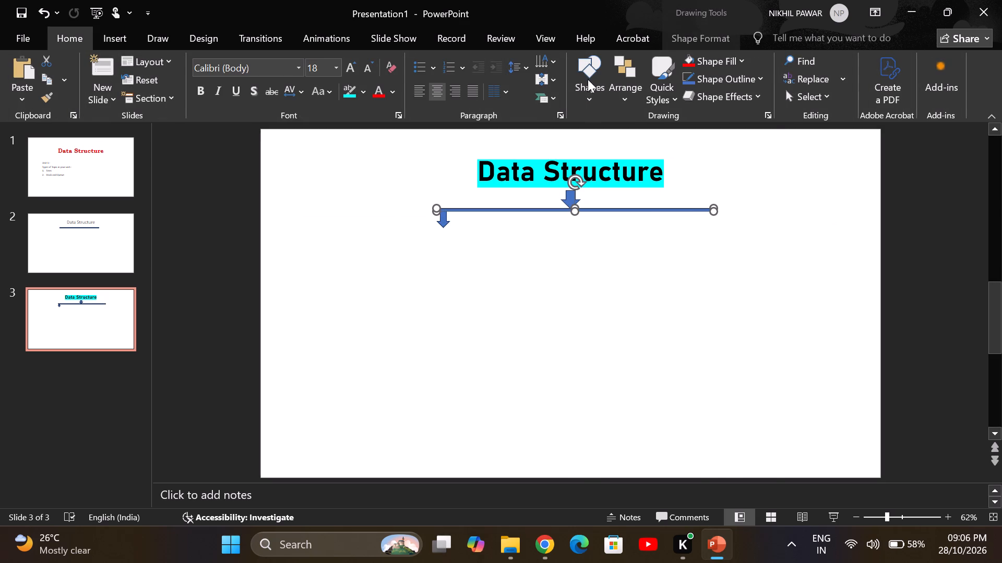
drag(589, 92, 729, 130)
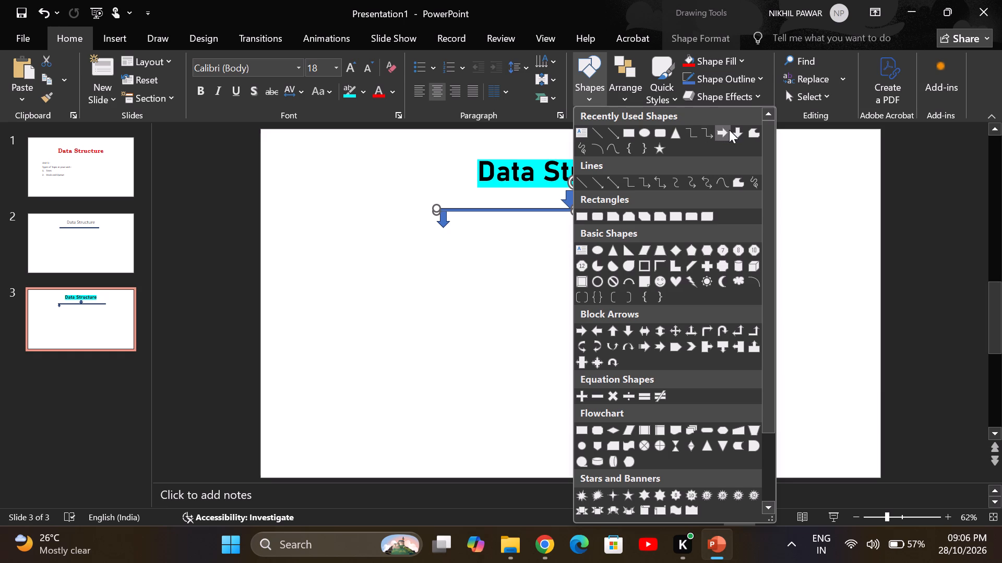
drag(729, 130, 735, 131)
click(735, 131)
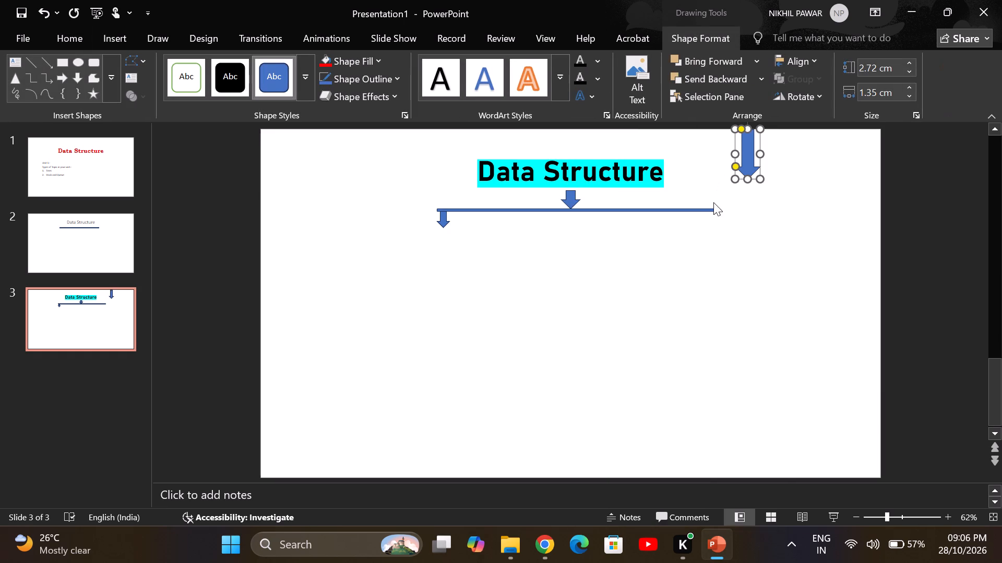
drag(749, 154, 732, 234)
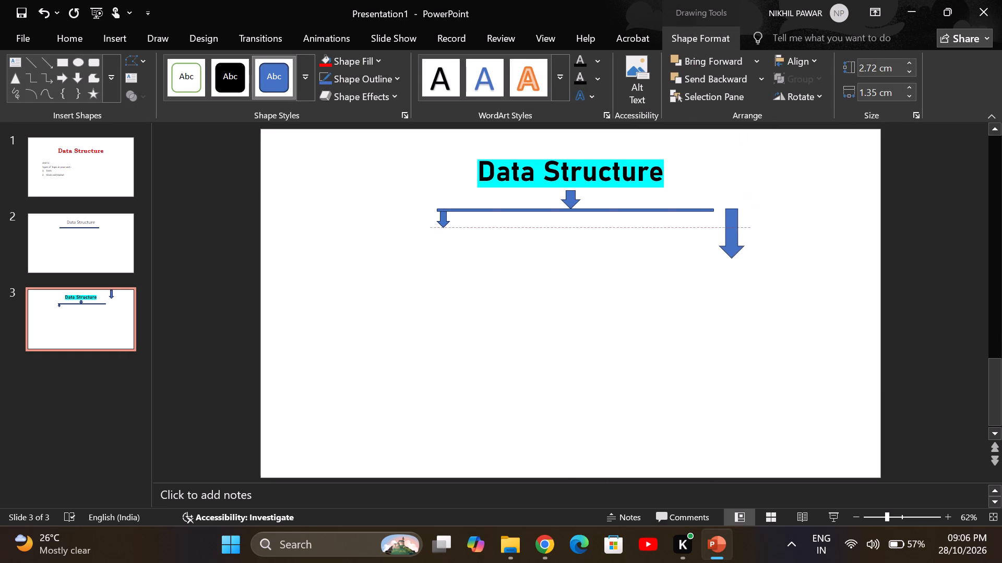
drag(732, 234, 723, 244)
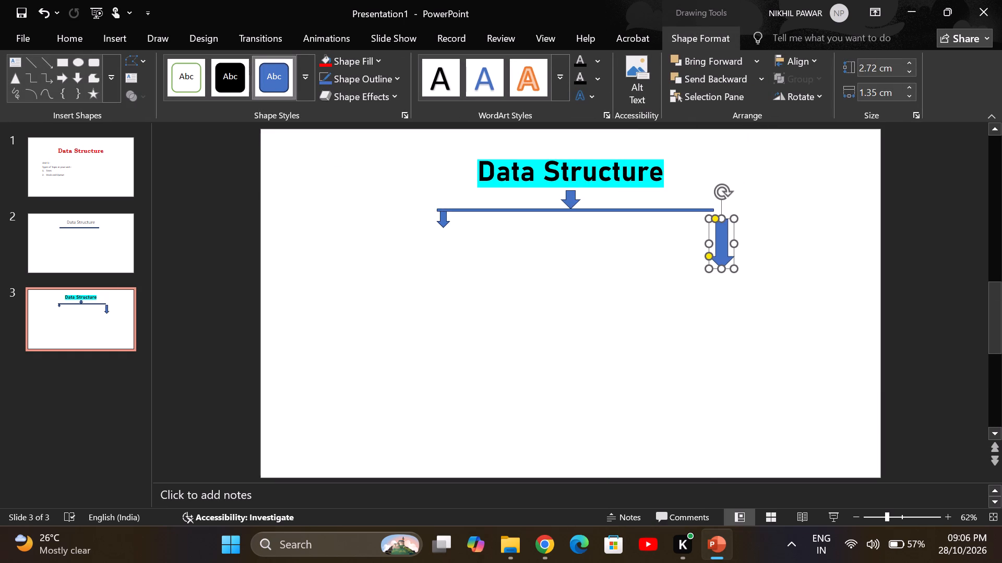
Shrink the new down arrow to about 1.02 cm high and 0.69 cm wide.
drag(735, 267, 723, 248)
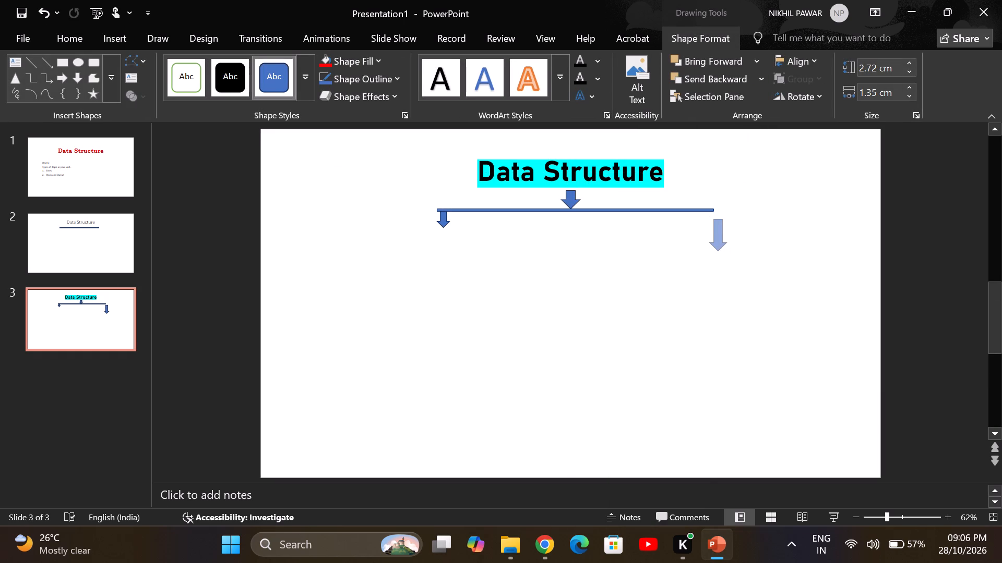
drag(723, 248, 721, 240)
drag(721, 240, 721, 238)
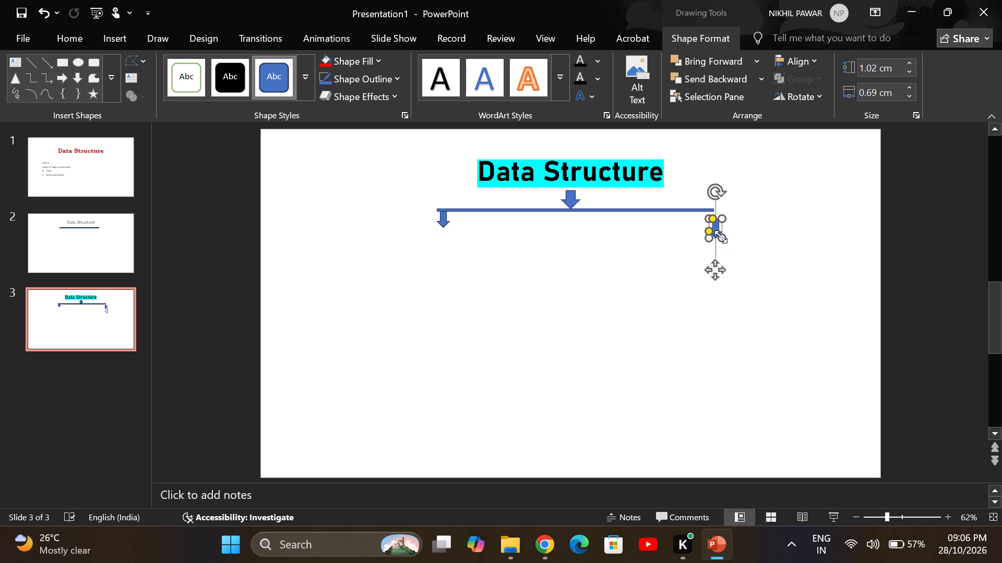
Hang the new arrow from the blue line's right end, shortening it so its tip is level with the left arrow's tip.
drag(720, 229, 717, 220)
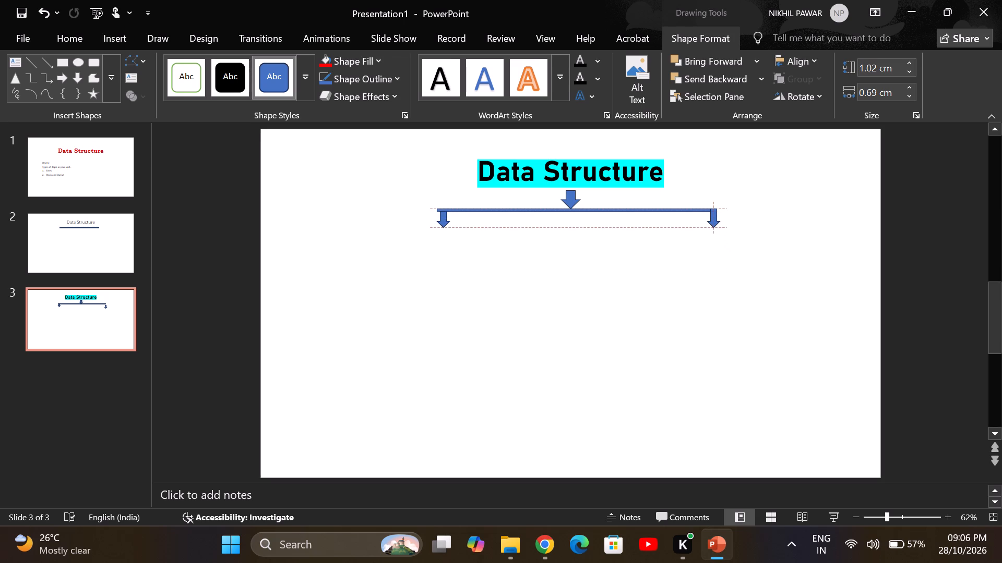
drag(717, 220, 714, 221)
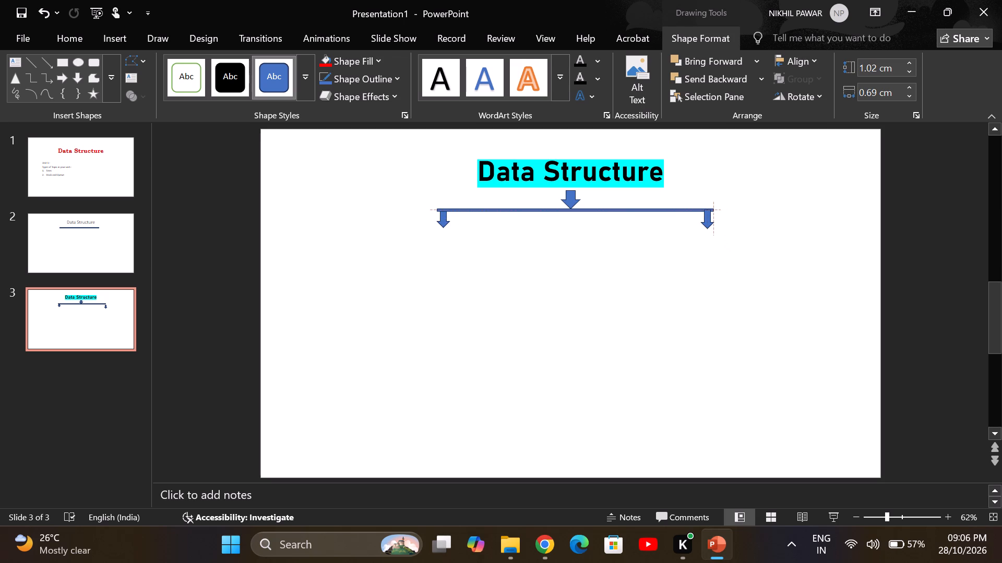
drag(714, 221, 714, 223)
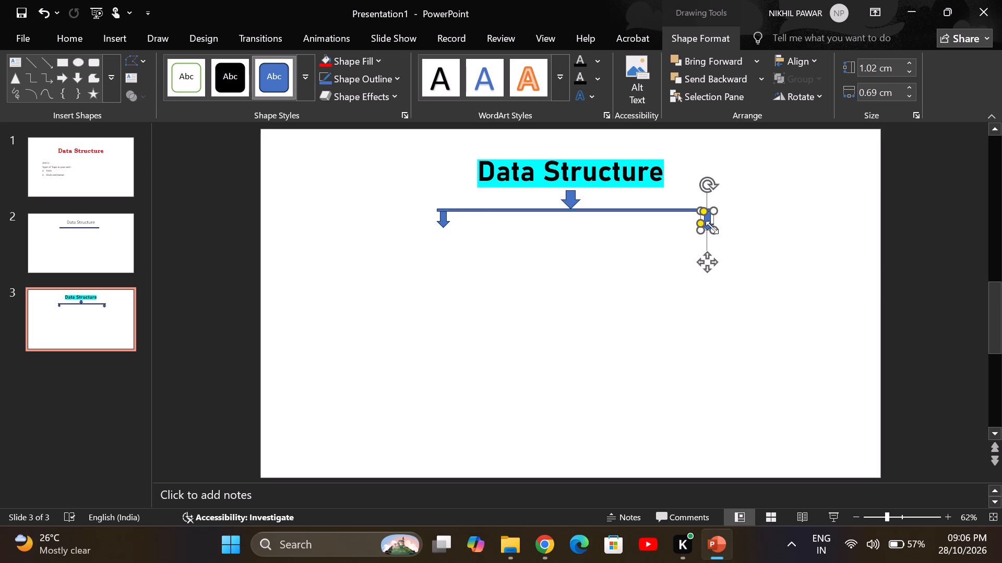
click(712, 228)
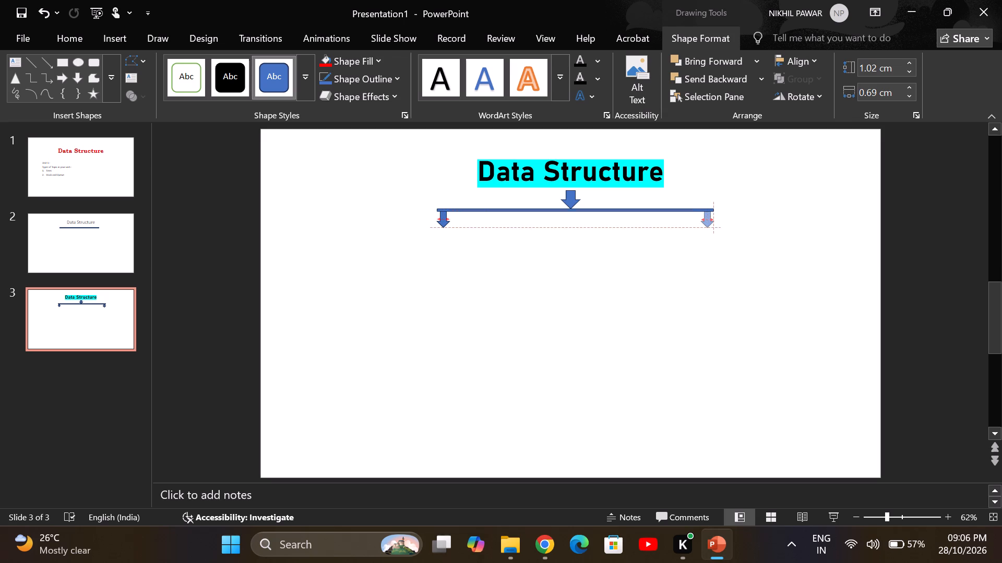
click(726, 247)
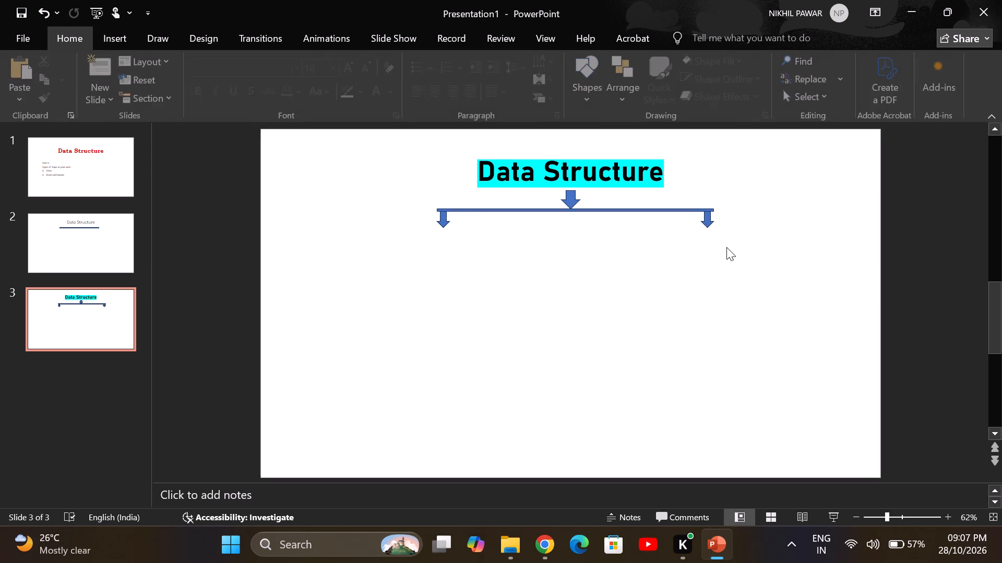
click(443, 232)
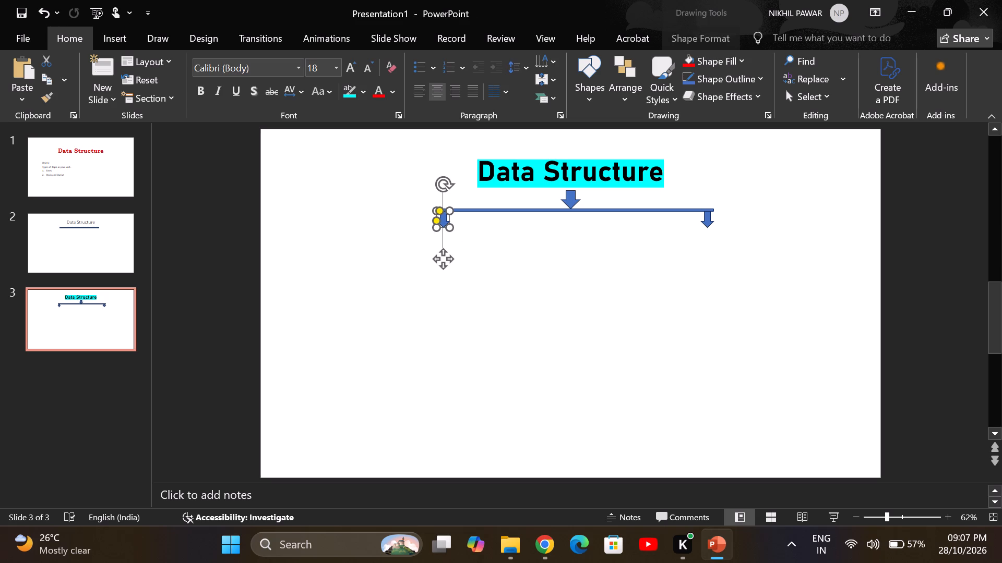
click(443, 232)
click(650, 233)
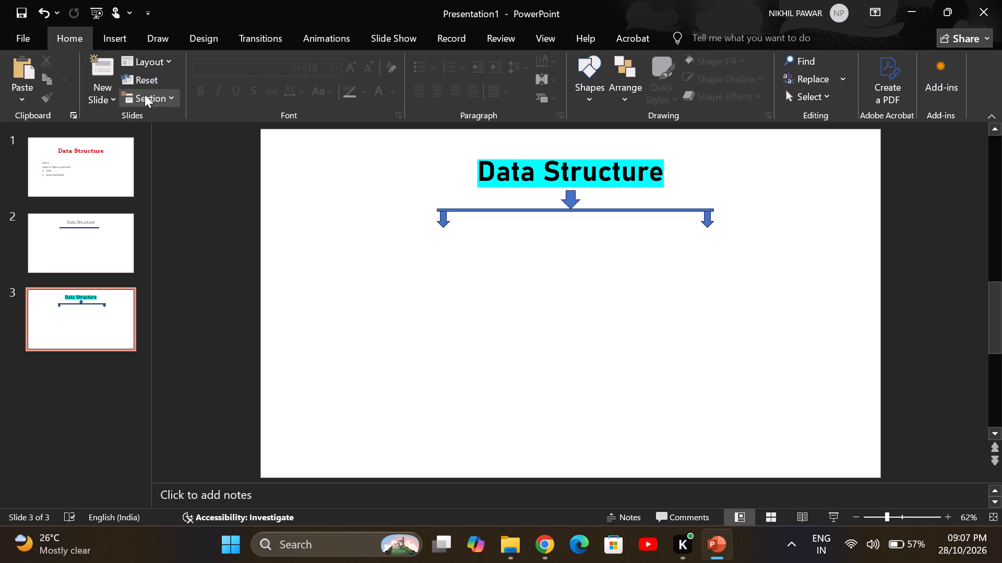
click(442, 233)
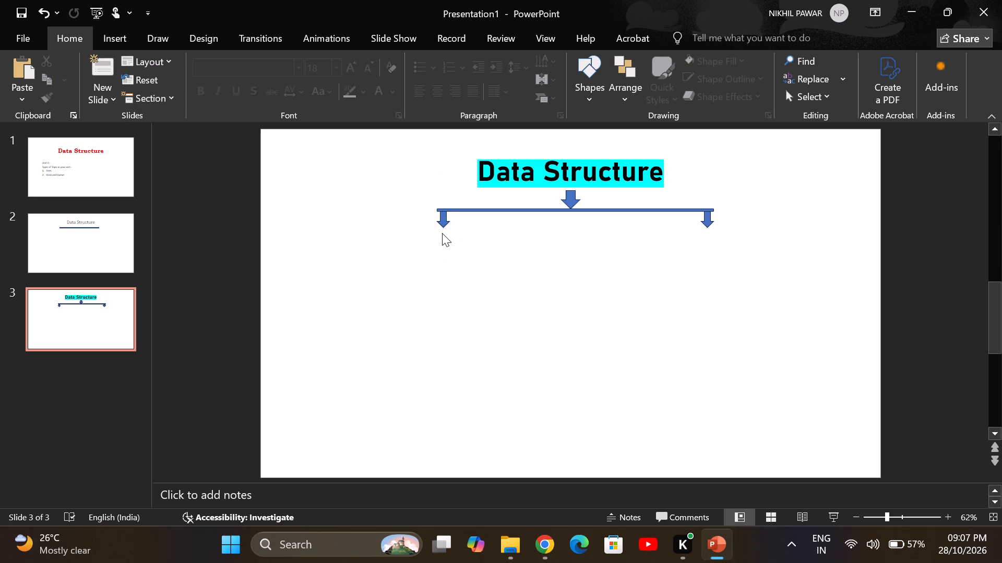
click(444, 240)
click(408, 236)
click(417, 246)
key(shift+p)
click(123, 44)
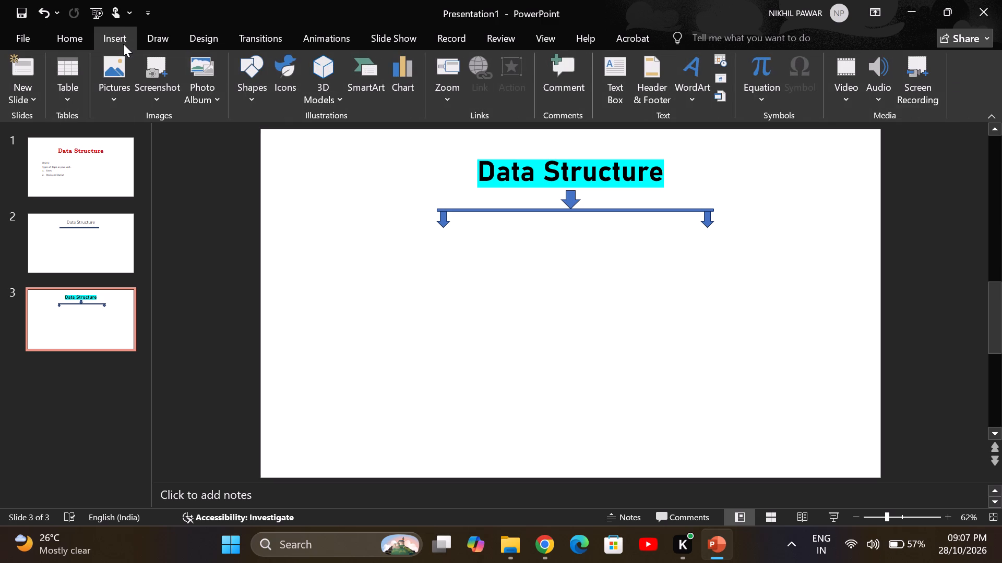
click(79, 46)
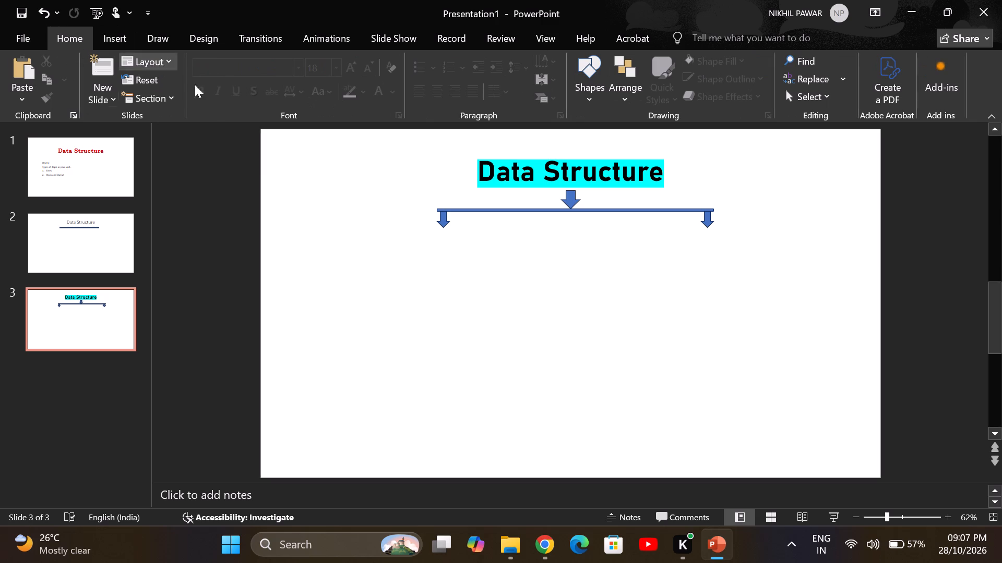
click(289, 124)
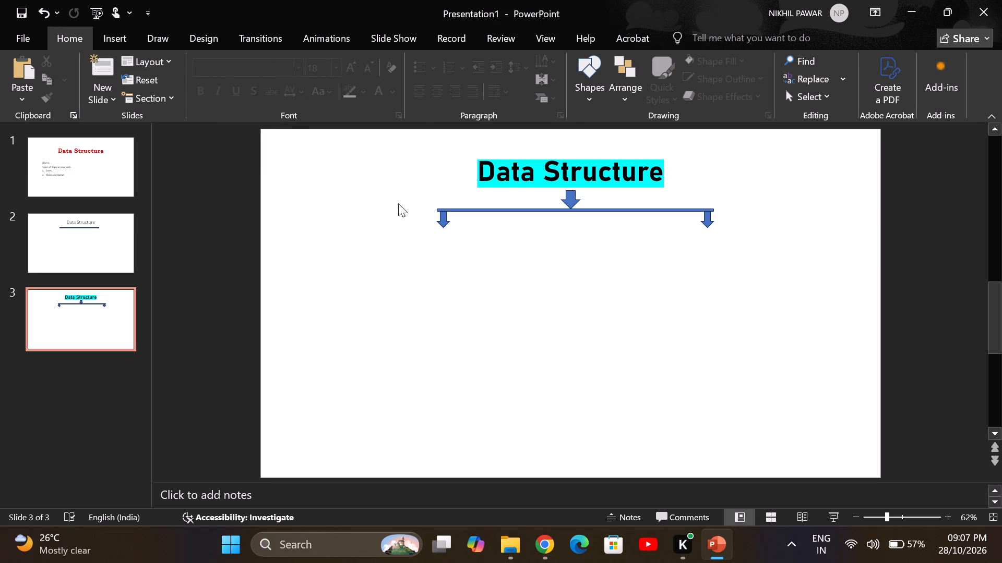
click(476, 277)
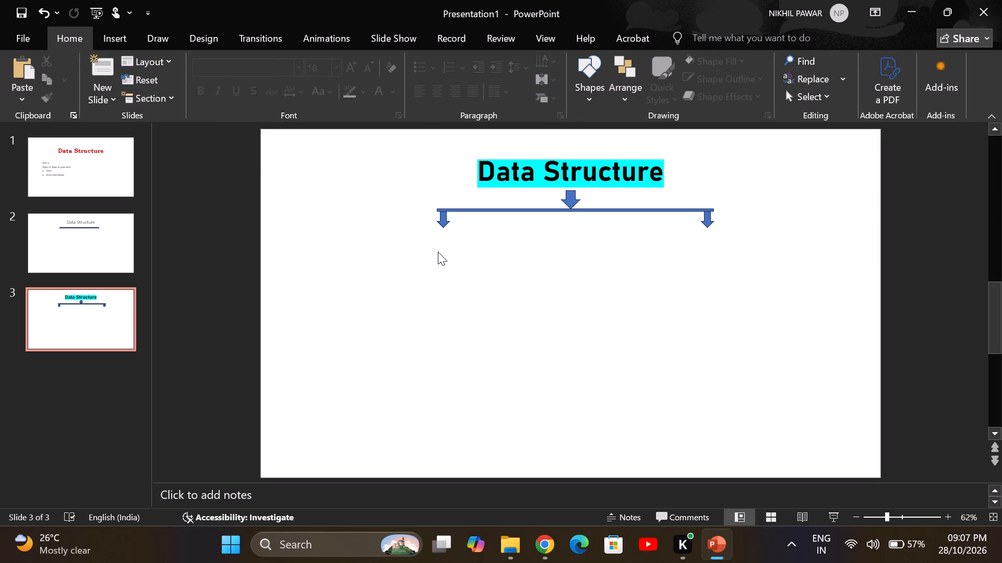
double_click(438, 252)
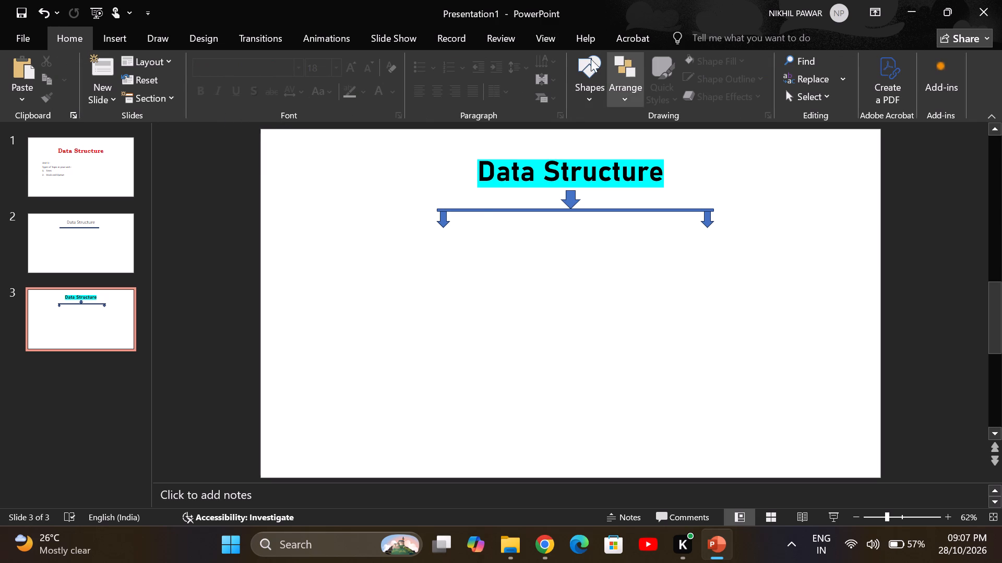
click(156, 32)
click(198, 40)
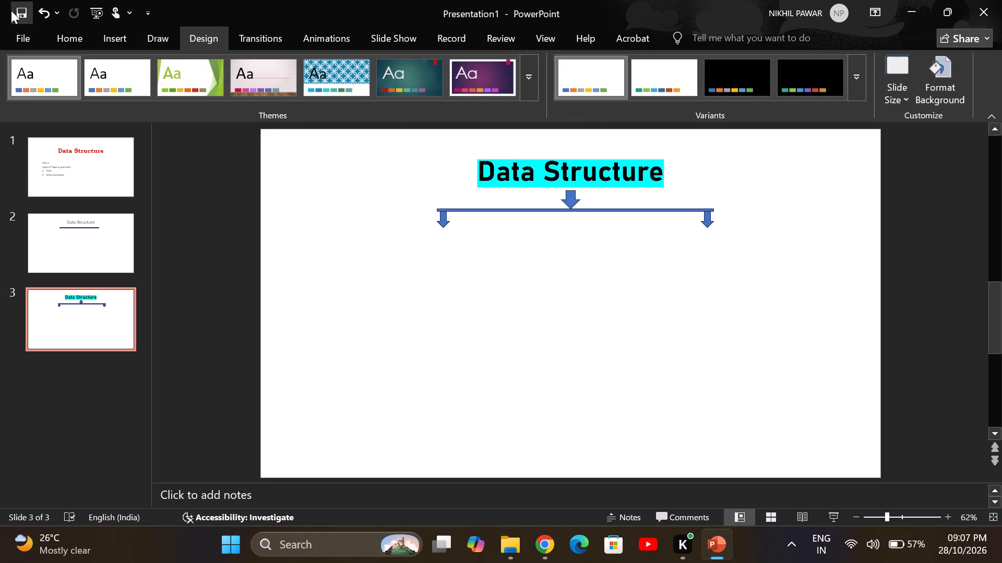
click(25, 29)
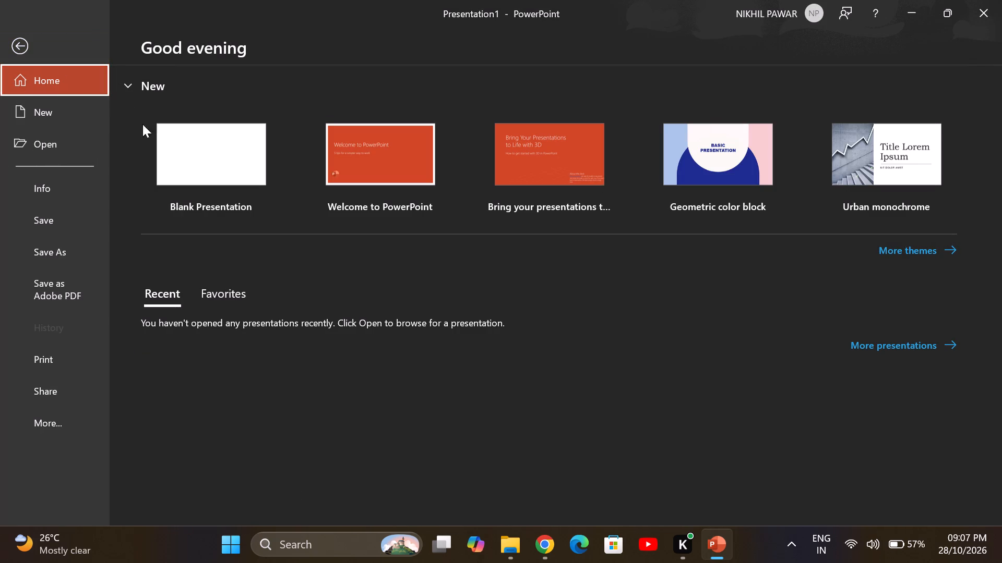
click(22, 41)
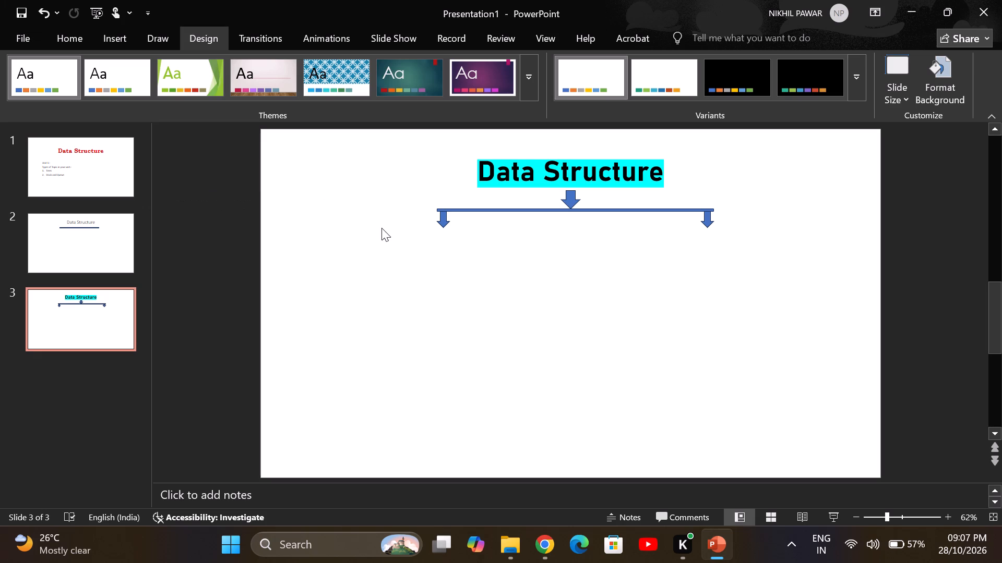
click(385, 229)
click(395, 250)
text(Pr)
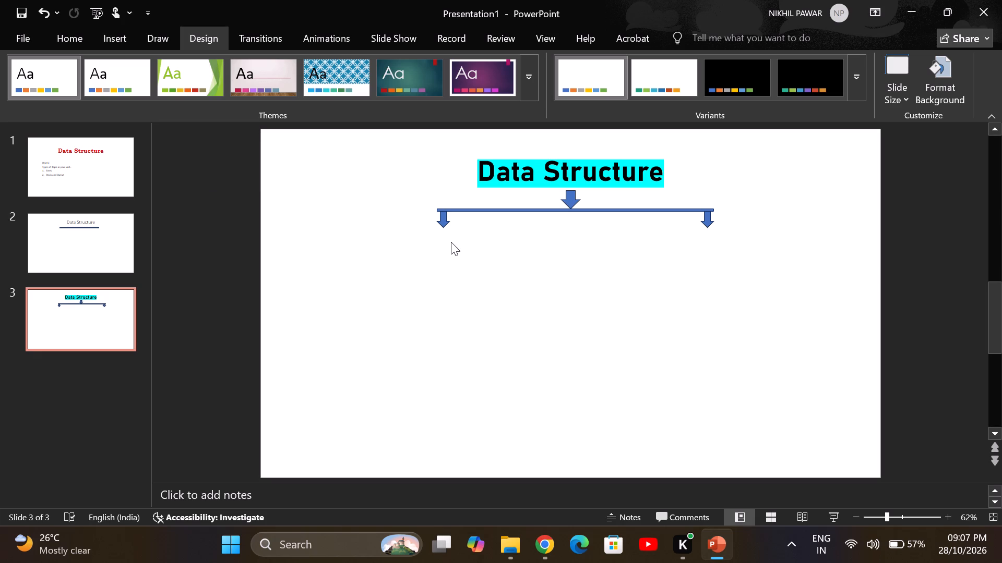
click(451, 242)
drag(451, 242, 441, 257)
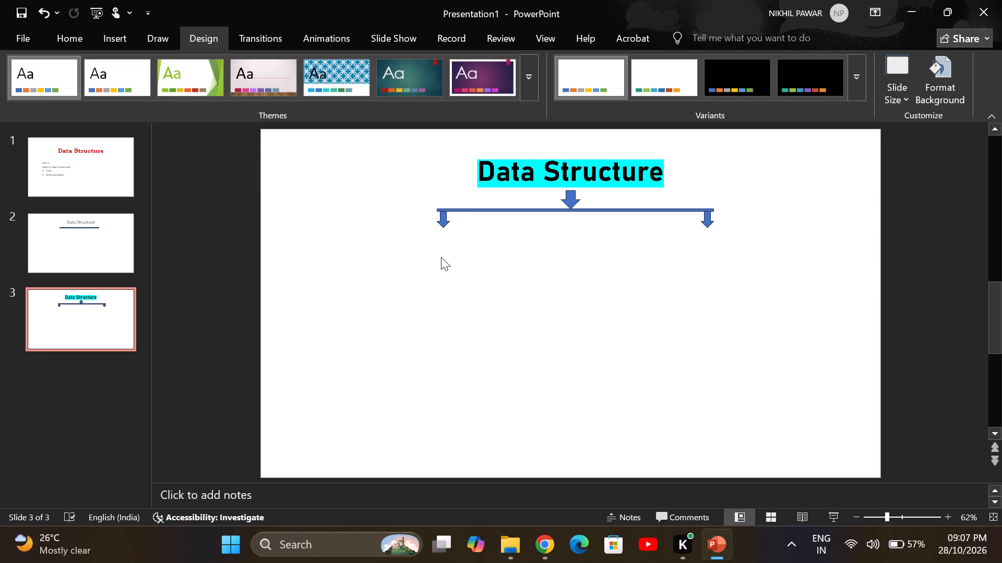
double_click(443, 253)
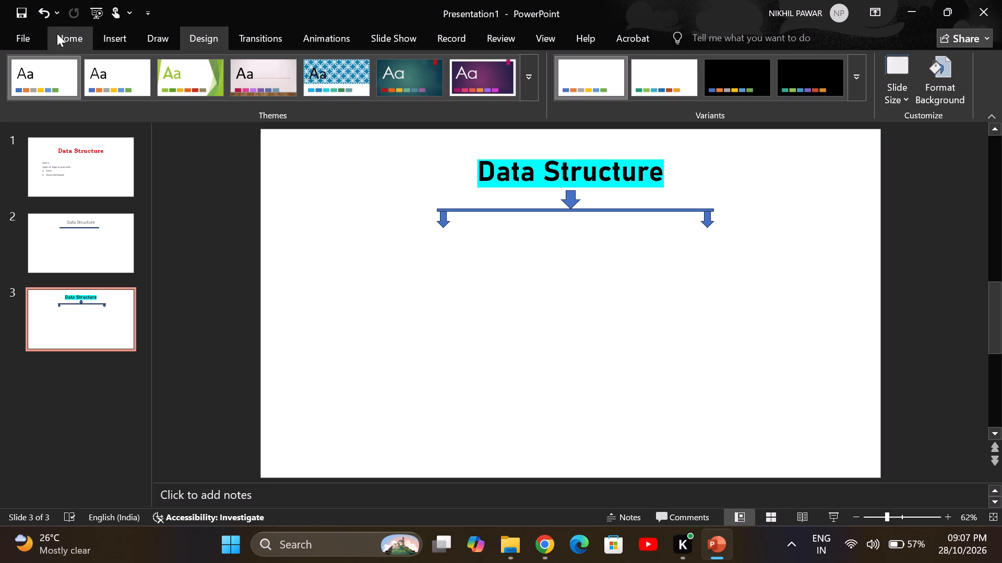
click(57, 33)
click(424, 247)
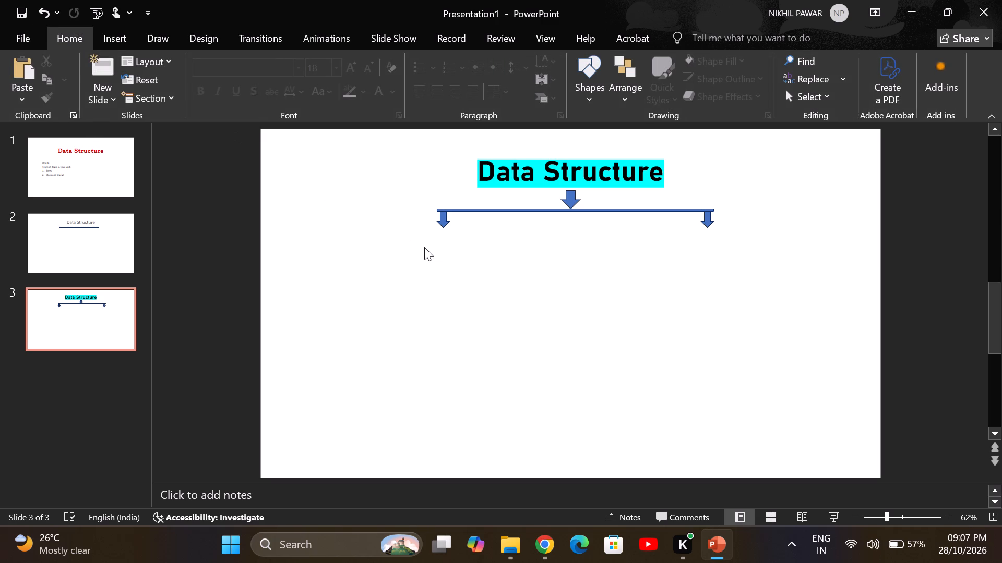
Add a new section starting at slide 3, keep its default name, and dismiss the section-linking tip.
click(451, 237)
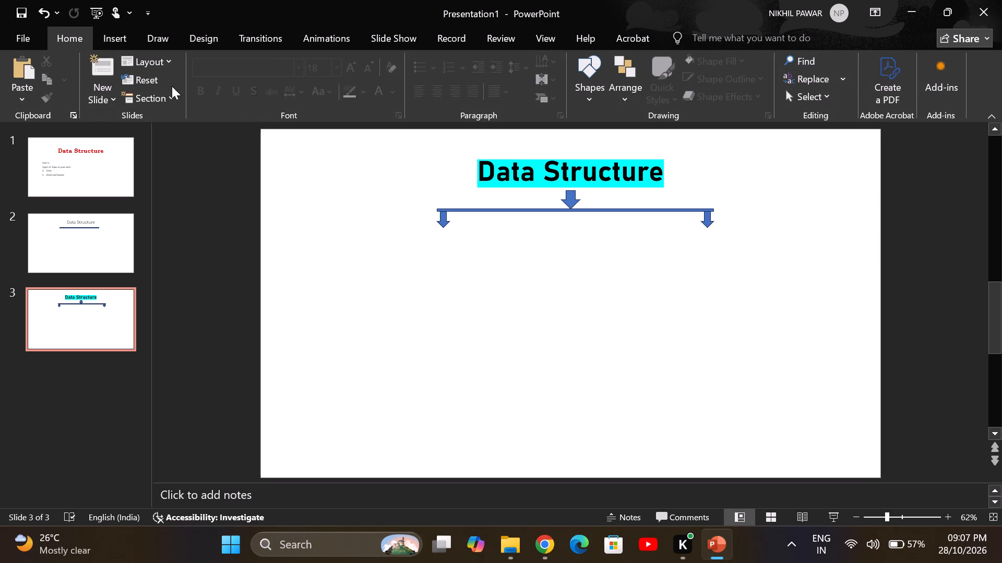
click(167, 96)
click(167, 96)
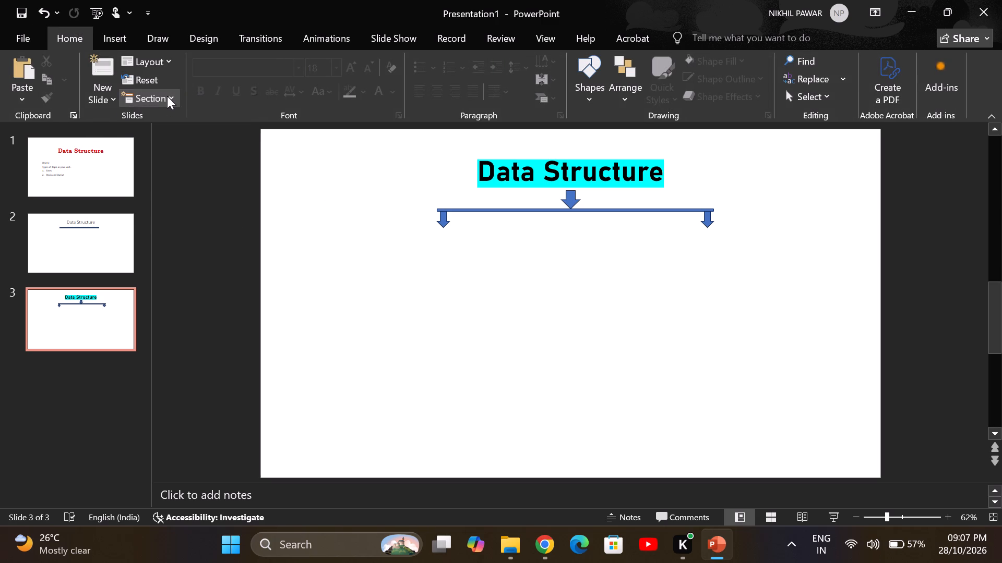
click(167, 96)
click(169, 114)
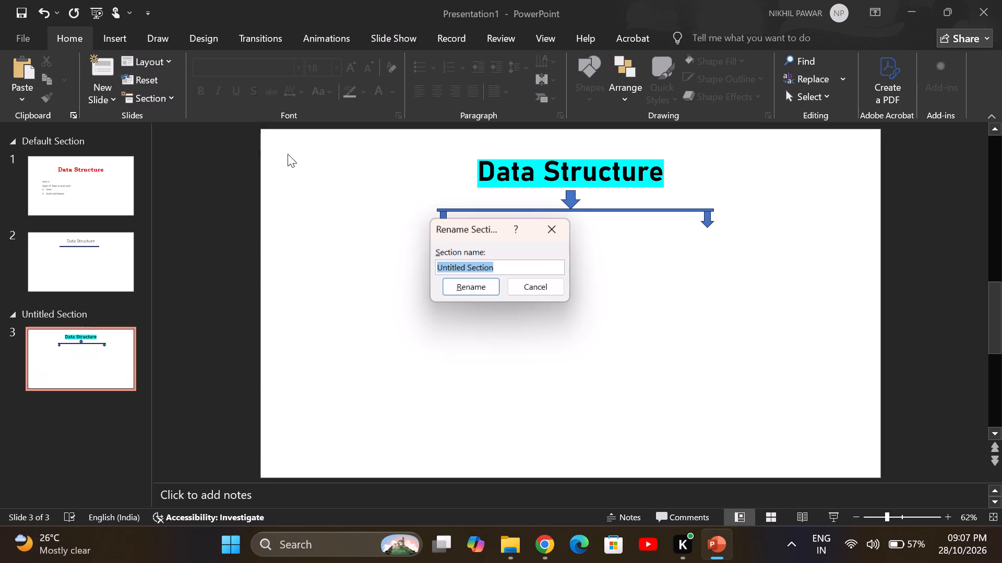
drag(428, 263, 478, 241)
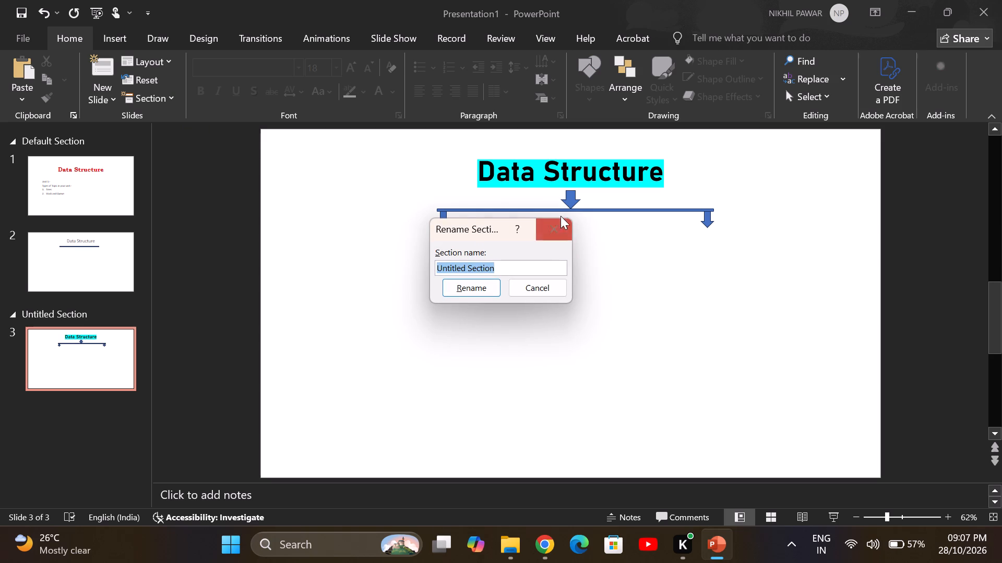
click(560, 225)
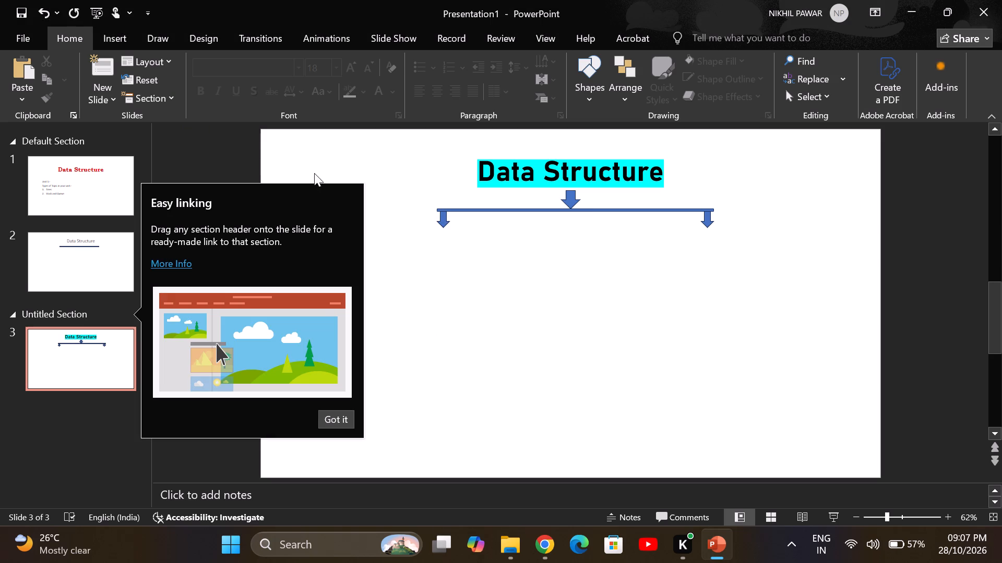
click(355, 419)
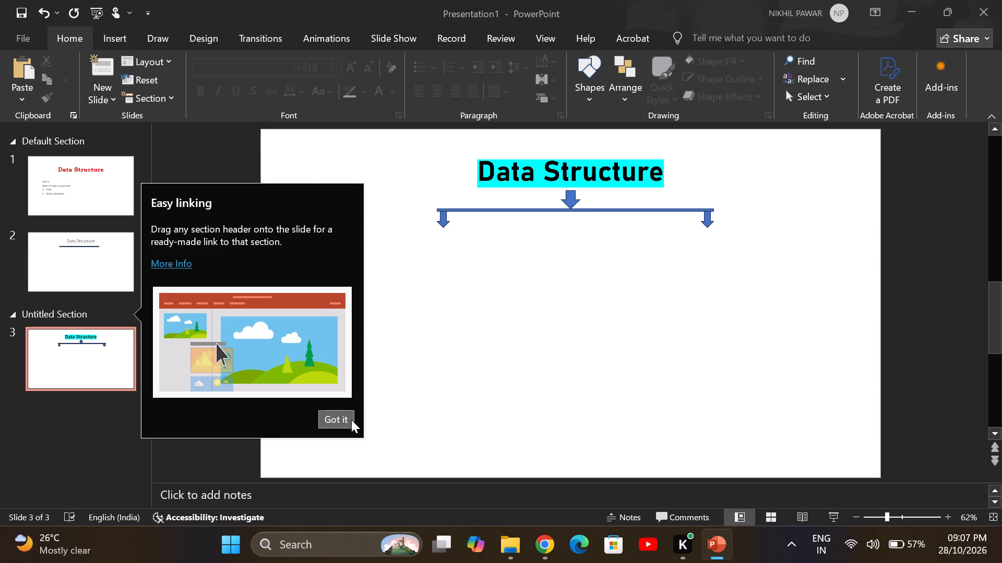
click(349, 413)
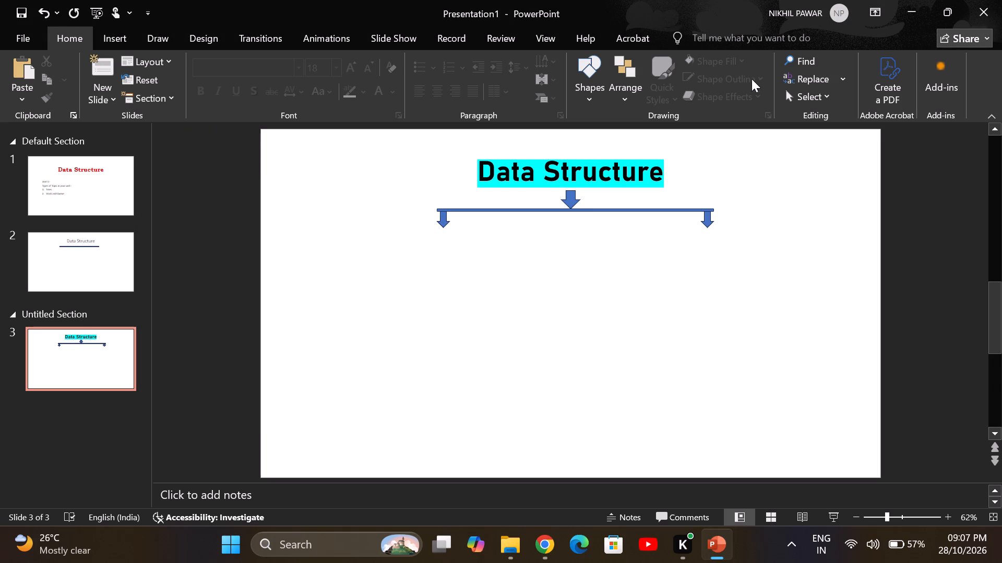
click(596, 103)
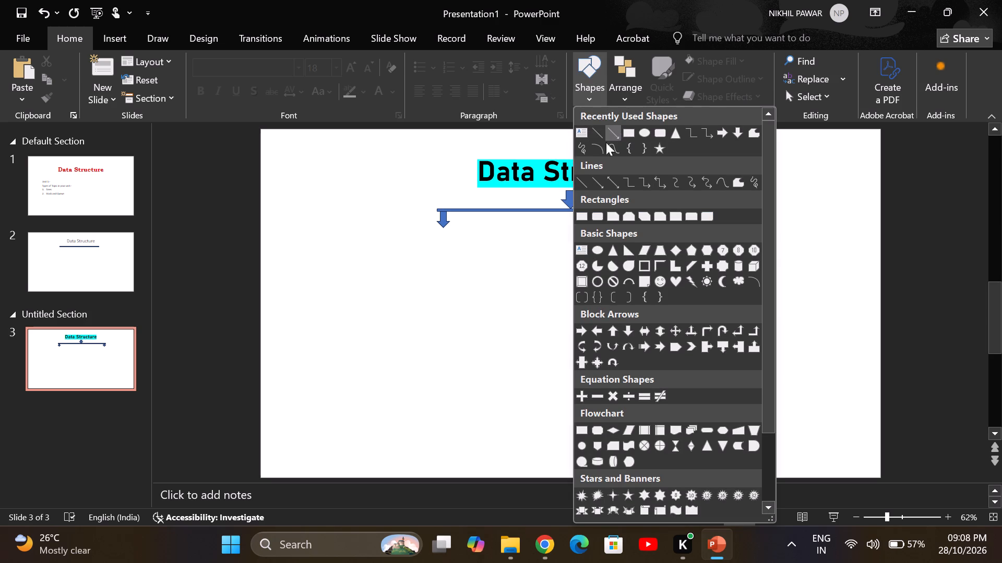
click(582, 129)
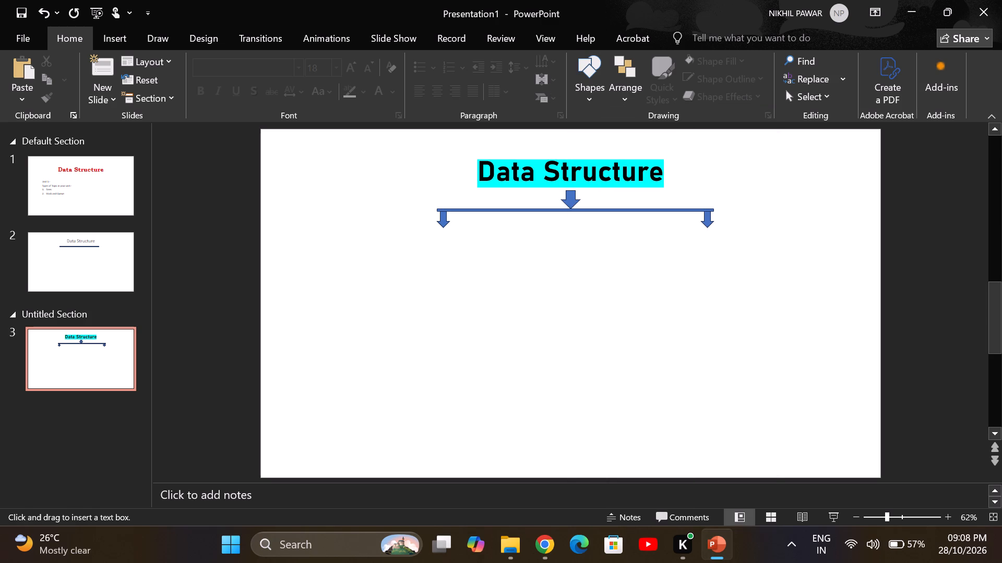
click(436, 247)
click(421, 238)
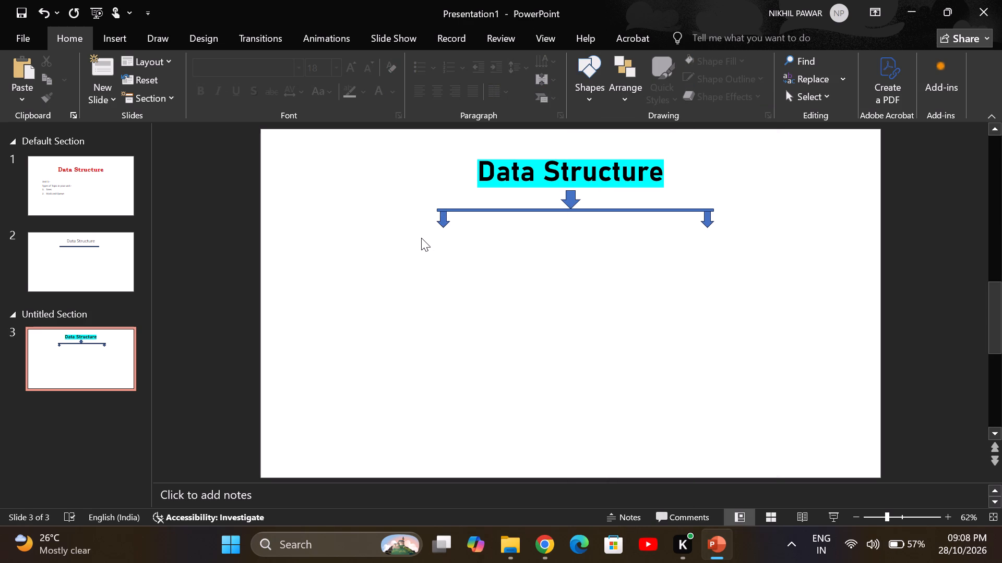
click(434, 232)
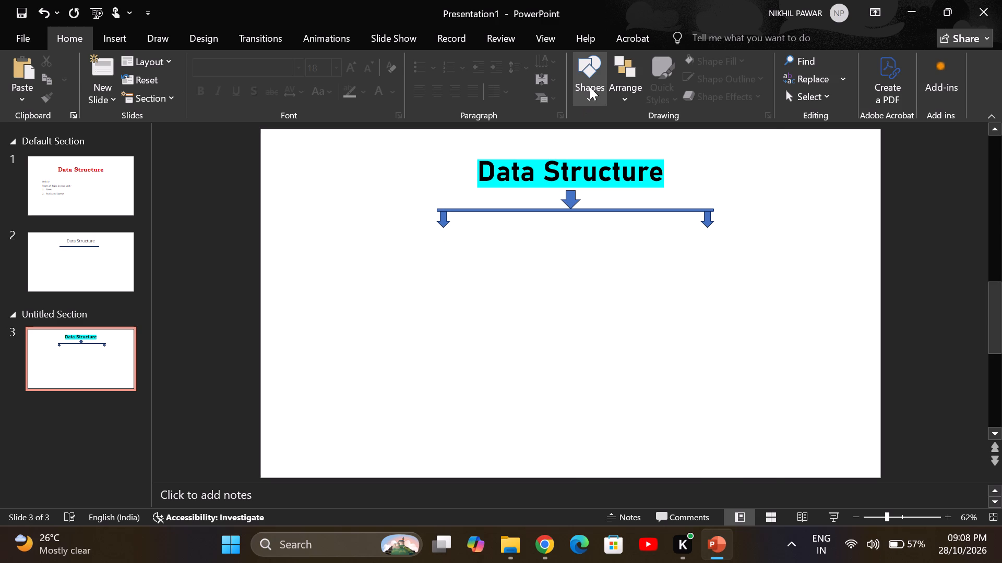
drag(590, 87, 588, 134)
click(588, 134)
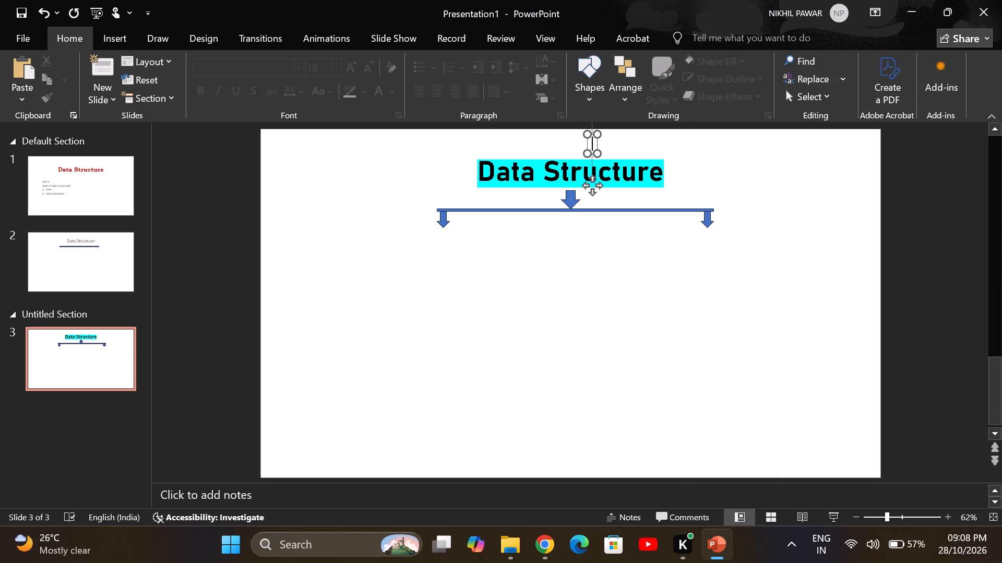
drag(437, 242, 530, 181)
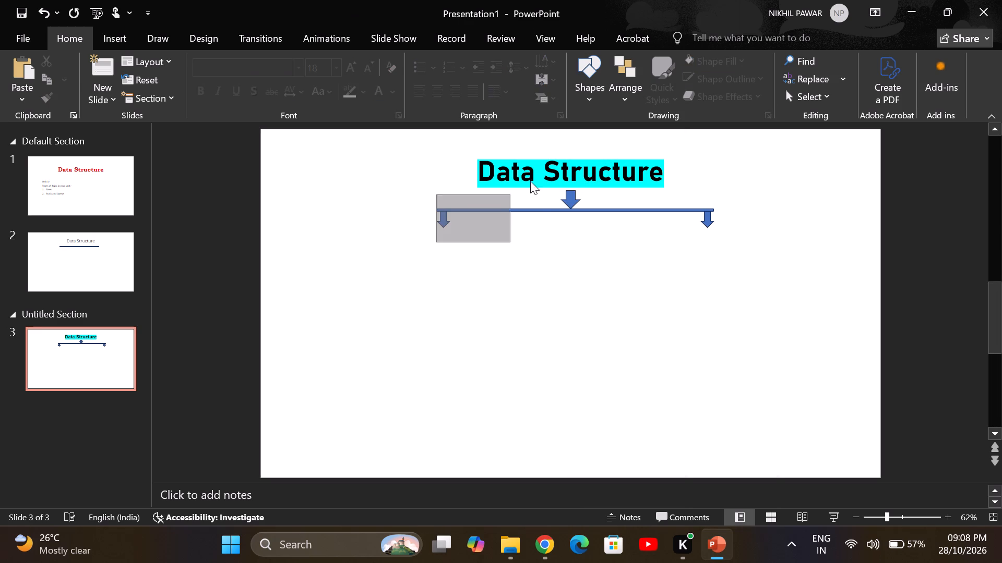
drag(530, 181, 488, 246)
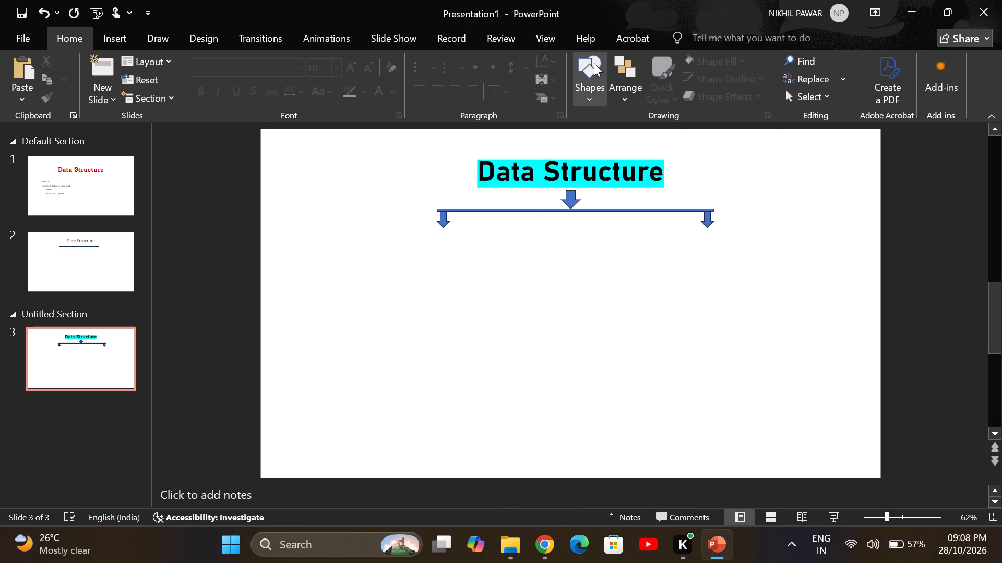
Insert a text box reading "Primitive" a little below the left arrow of slide 3's diagram.
click(594, 62)
click(581, 129)
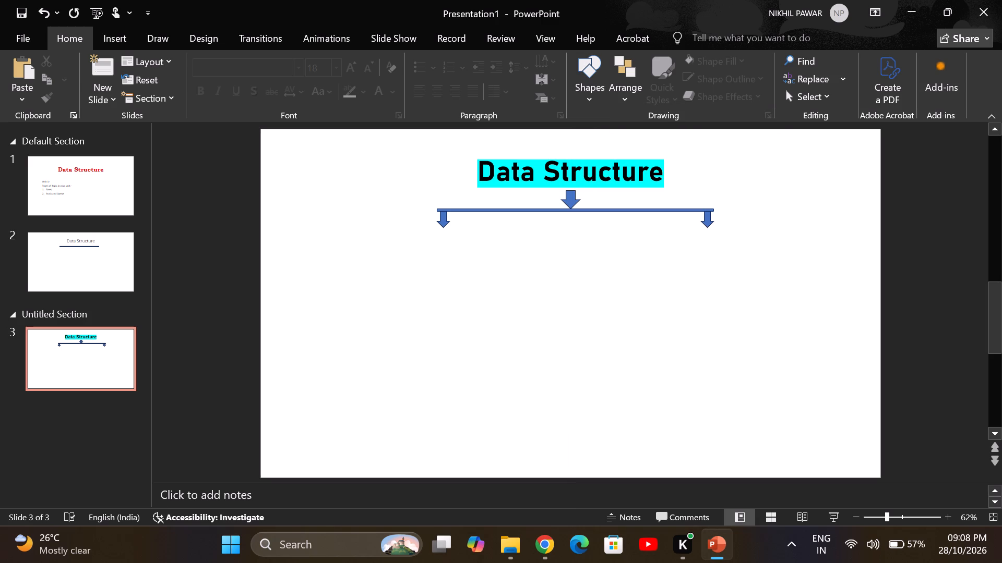
click(431, 243)
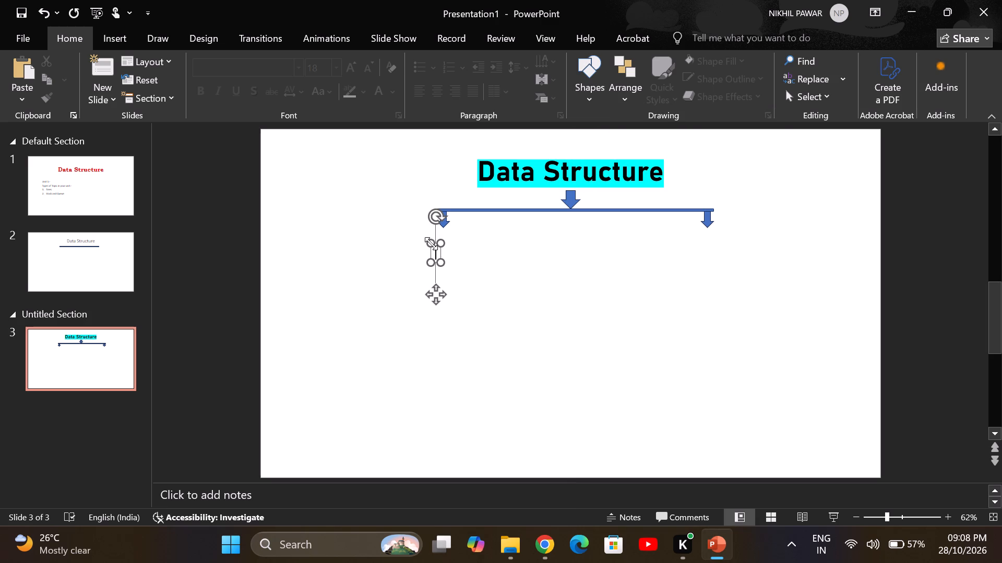
text(Pr)
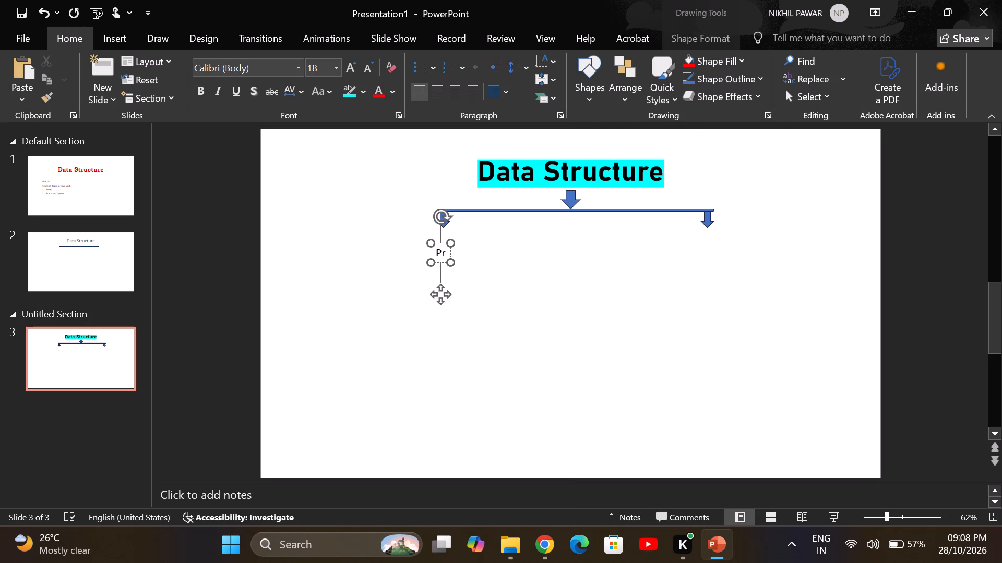
key(i)
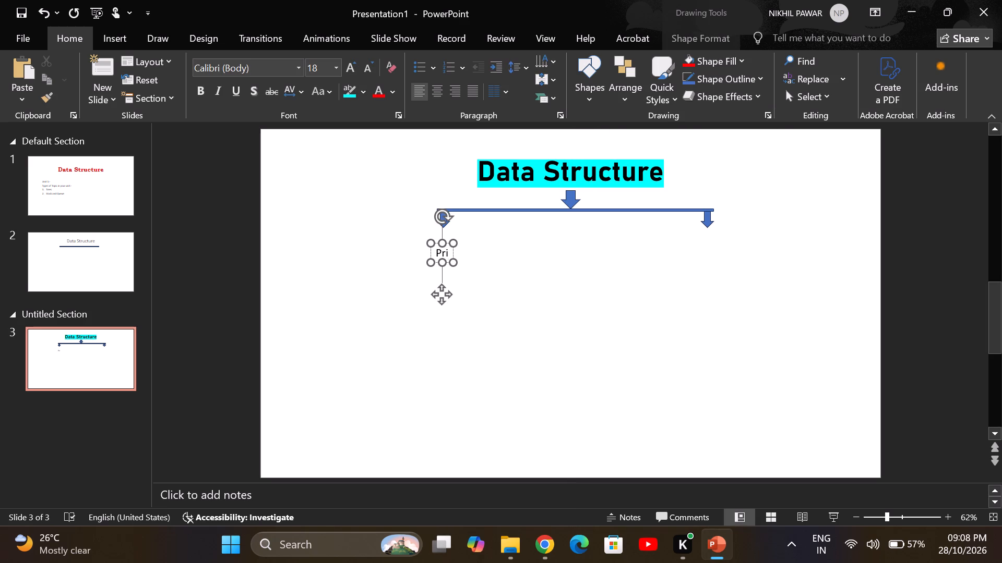
text(miv=t)
key(BackSpace)
key(BackSpace)
key(BackSpace)
text(tive)
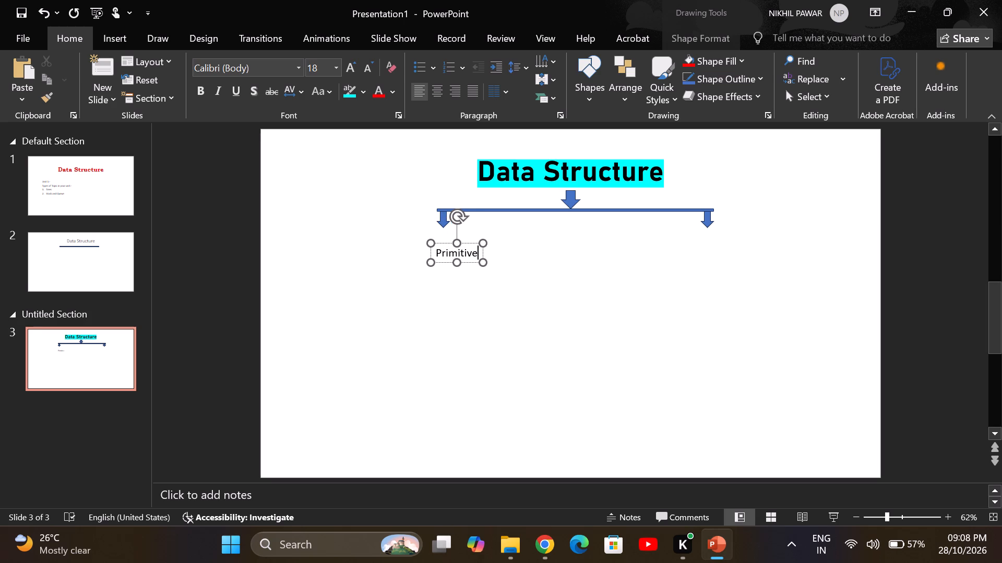
Move the "Primitive" label so it is centred directly beneath the left arrow's tip.
click(463, 252)
drag(469, 263, 452, 253)
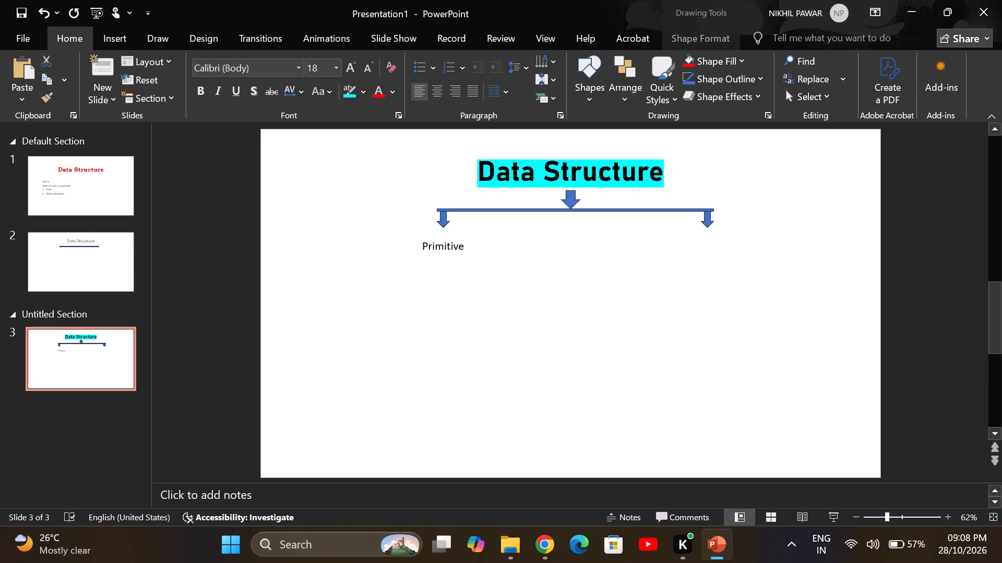
drag(452, 253, 454, 247)
drag(454, 247, 454, 247)
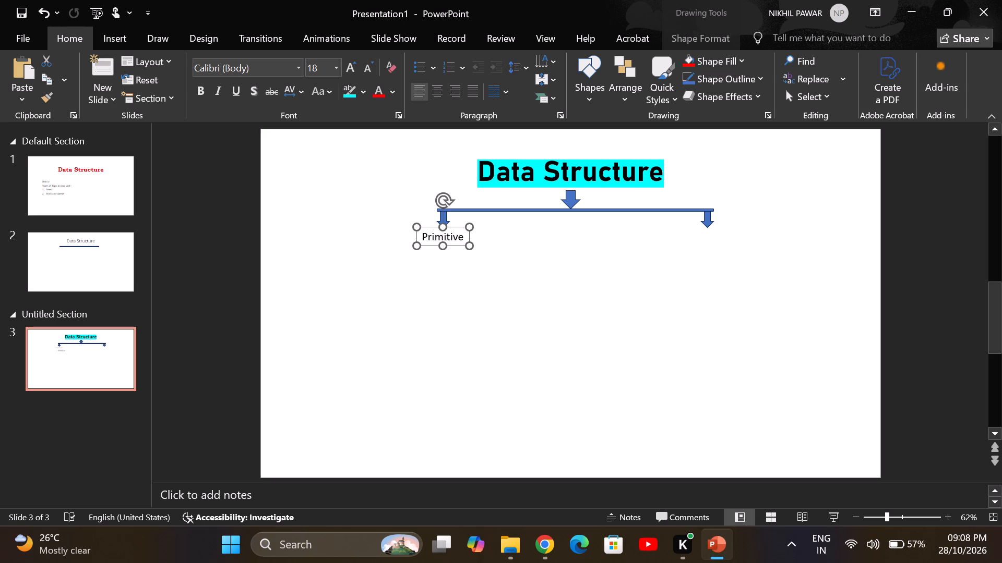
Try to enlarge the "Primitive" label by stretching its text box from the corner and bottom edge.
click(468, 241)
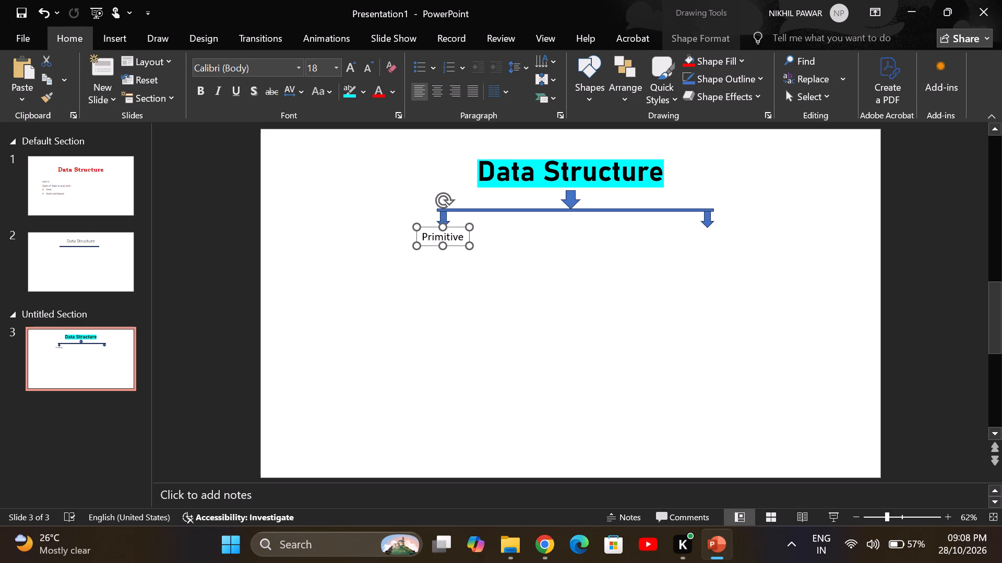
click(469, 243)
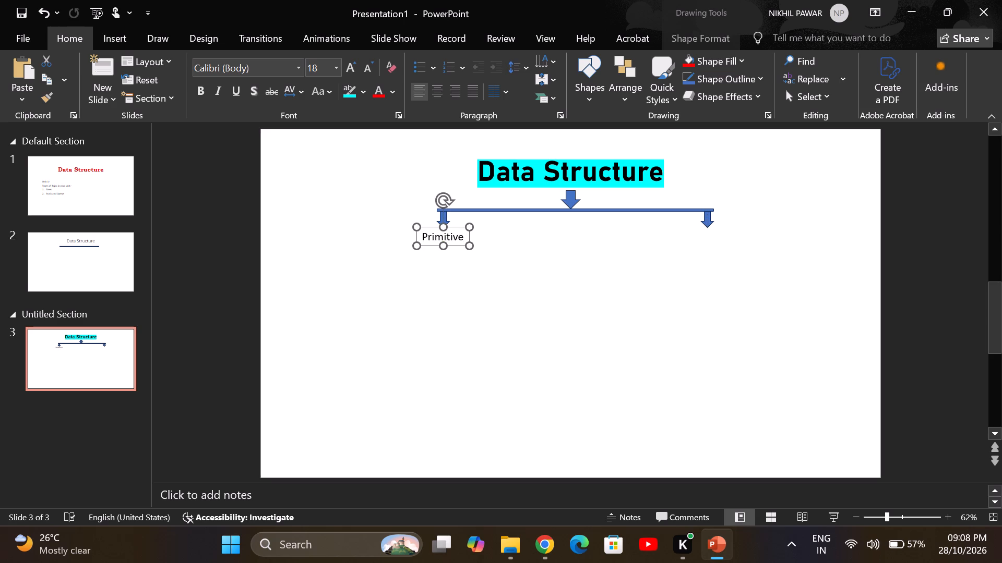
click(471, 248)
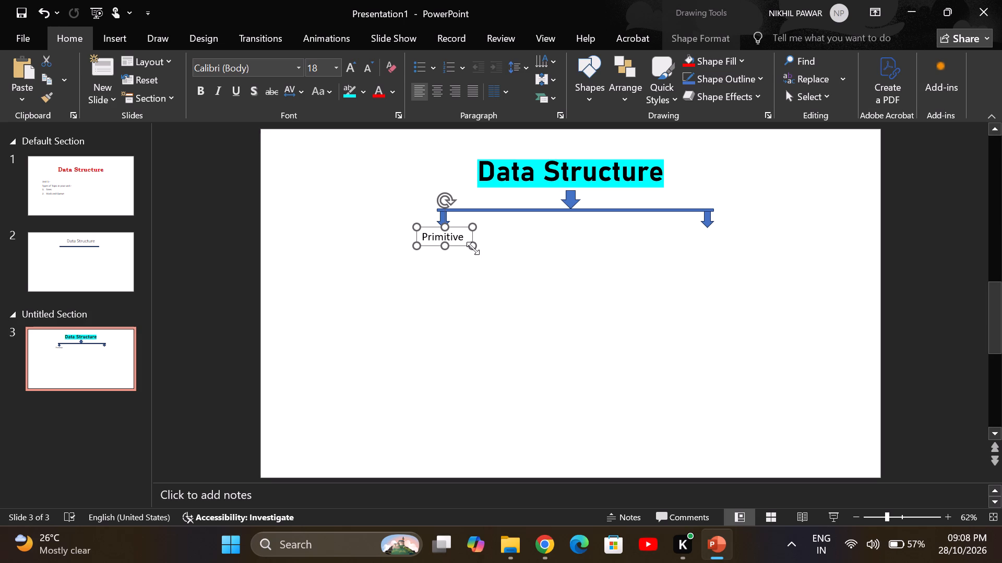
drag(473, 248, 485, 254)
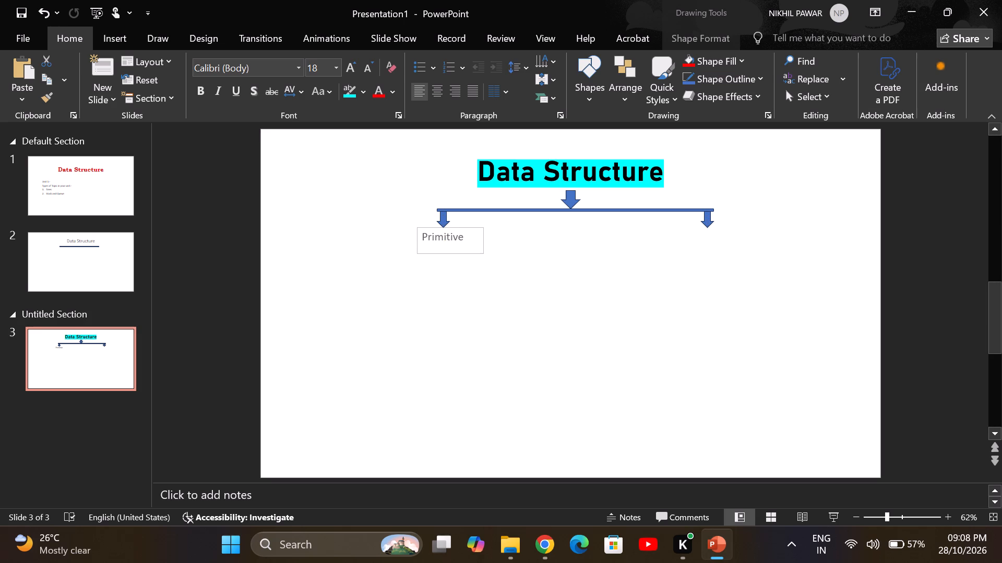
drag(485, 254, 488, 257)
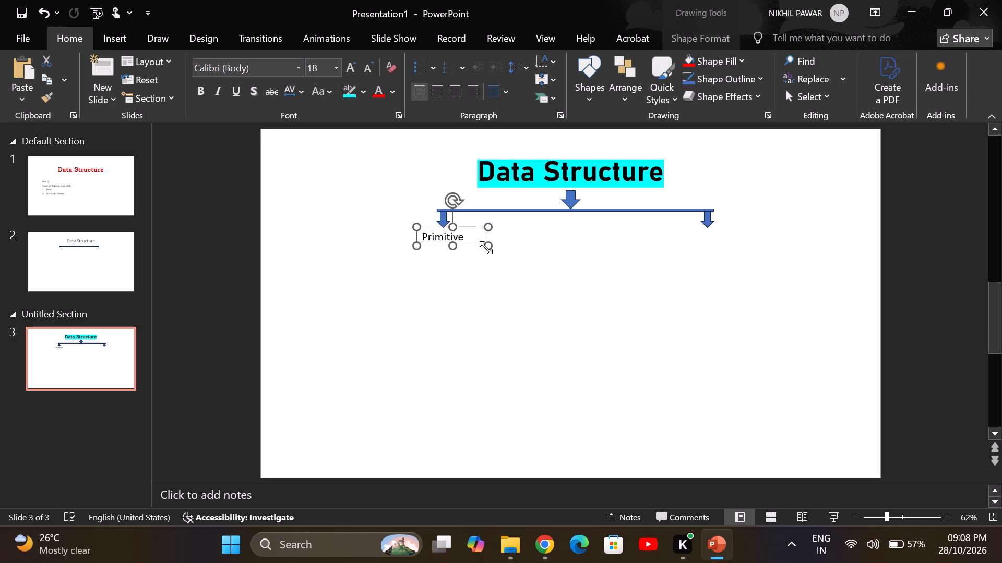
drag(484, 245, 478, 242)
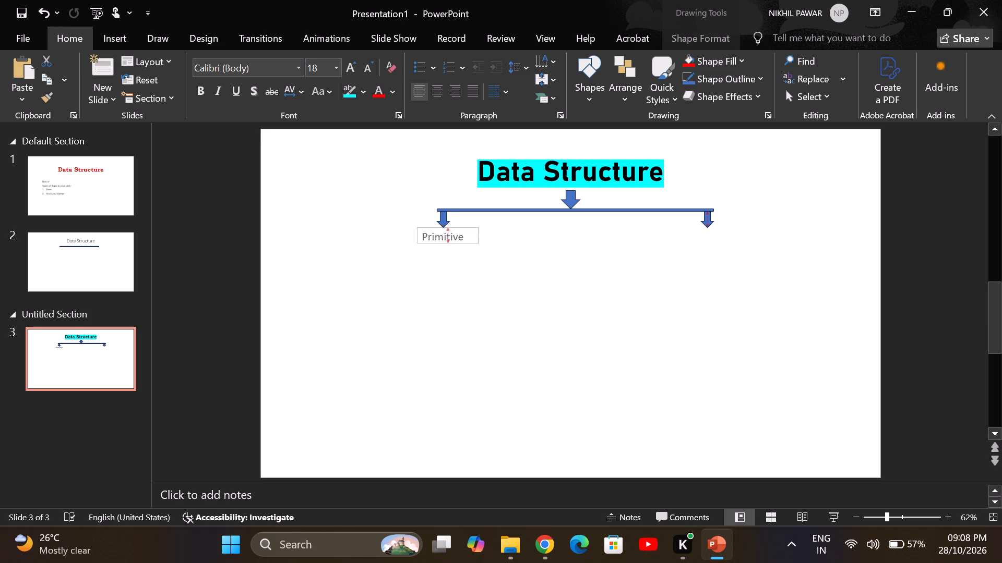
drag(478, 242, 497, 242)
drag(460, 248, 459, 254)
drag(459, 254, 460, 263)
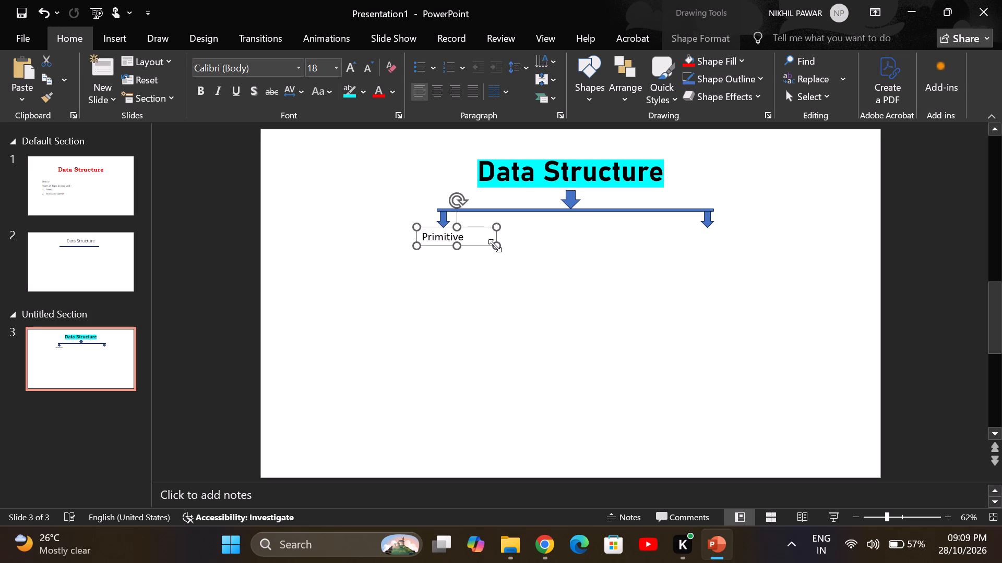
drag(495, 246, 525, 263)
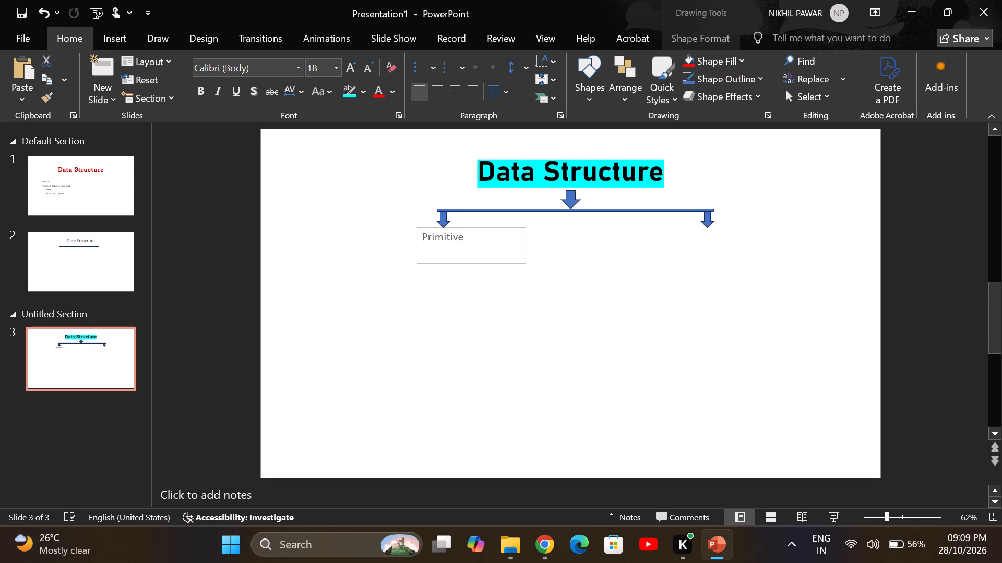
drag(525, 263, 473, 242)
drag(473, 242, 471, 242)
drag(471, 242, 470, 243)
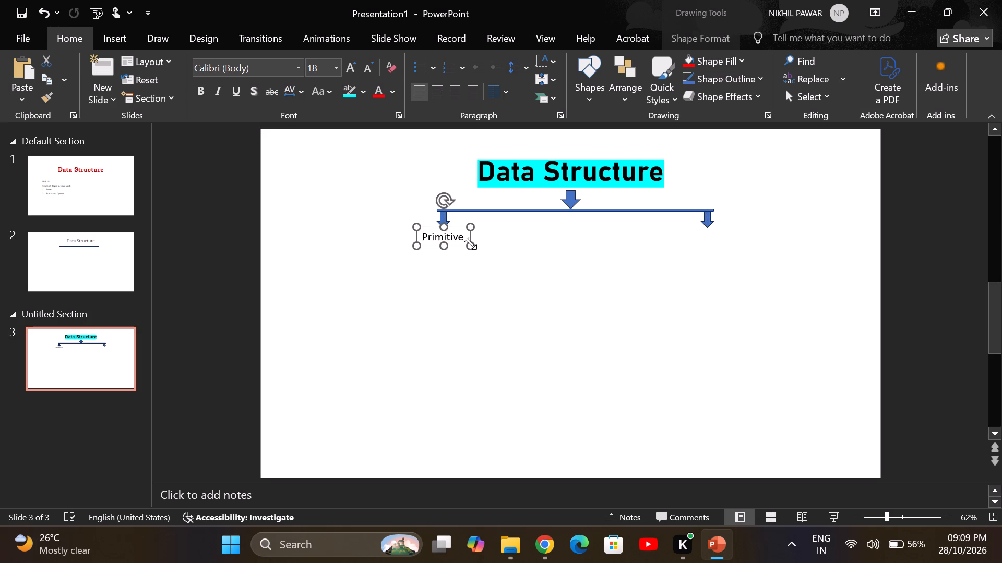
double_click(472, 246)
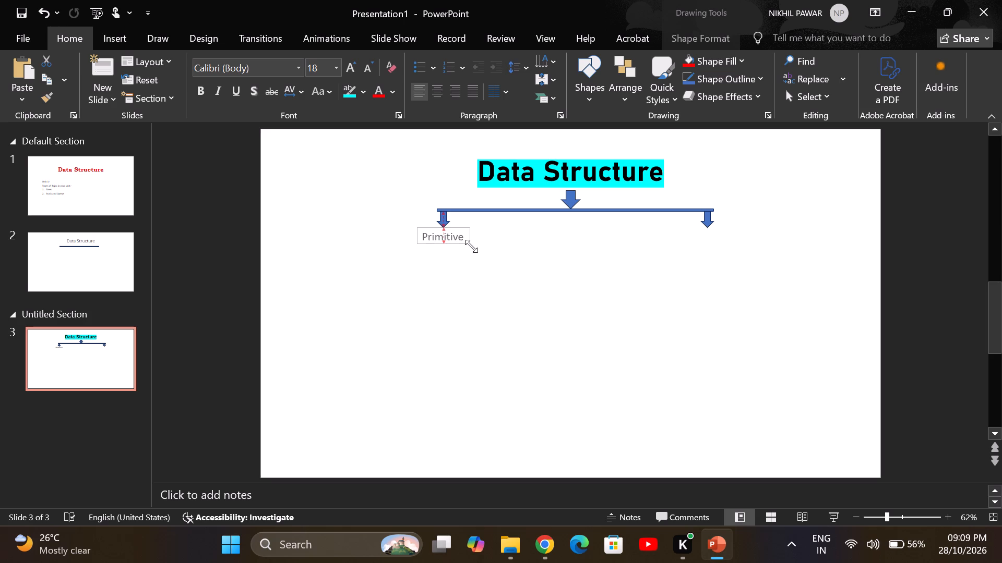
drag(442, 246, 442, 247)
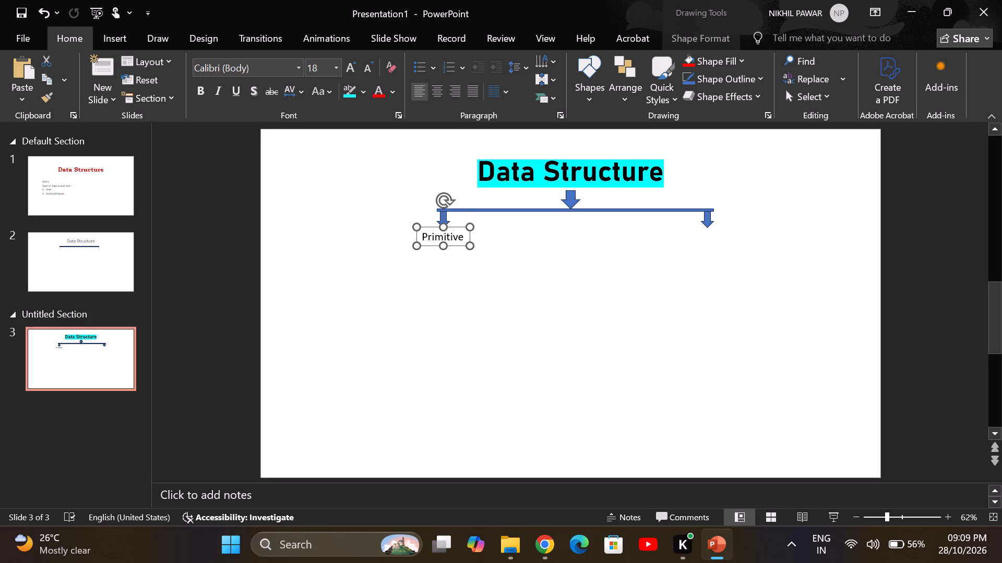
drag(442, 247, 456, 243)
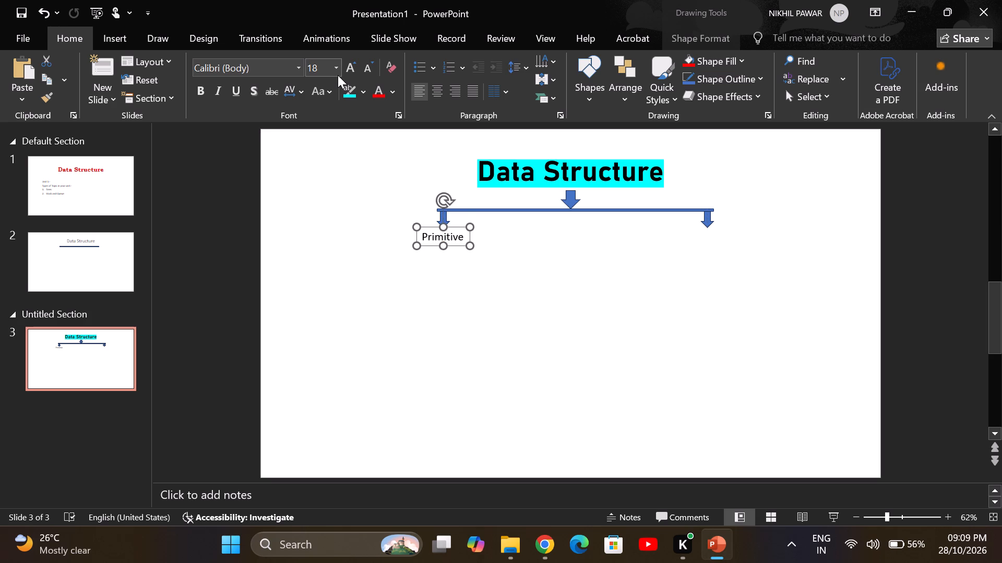
Set the "Primitive" label's font size to 24 and widen its text box so the word fits on one line.
click(338, 75)
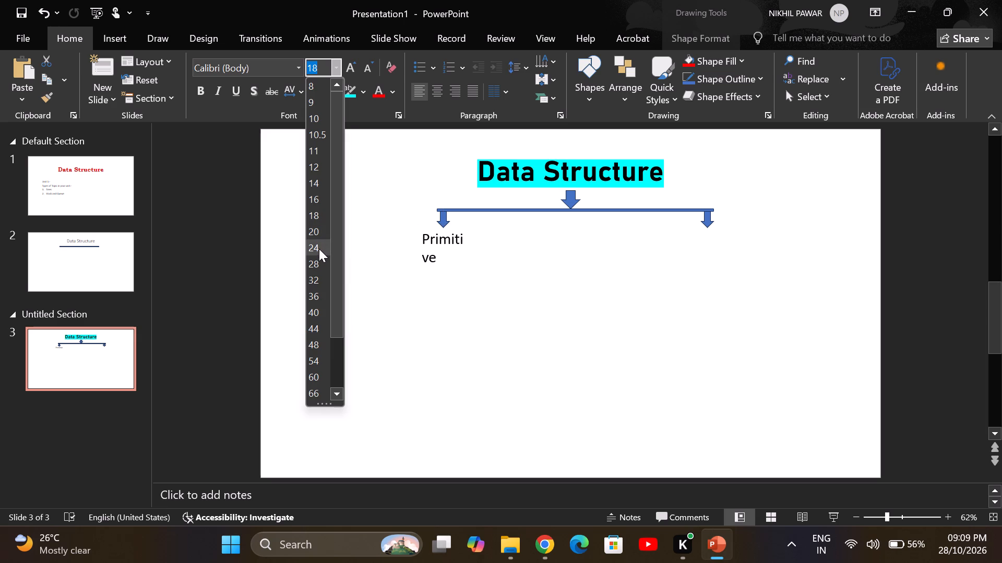
click(319, 249)
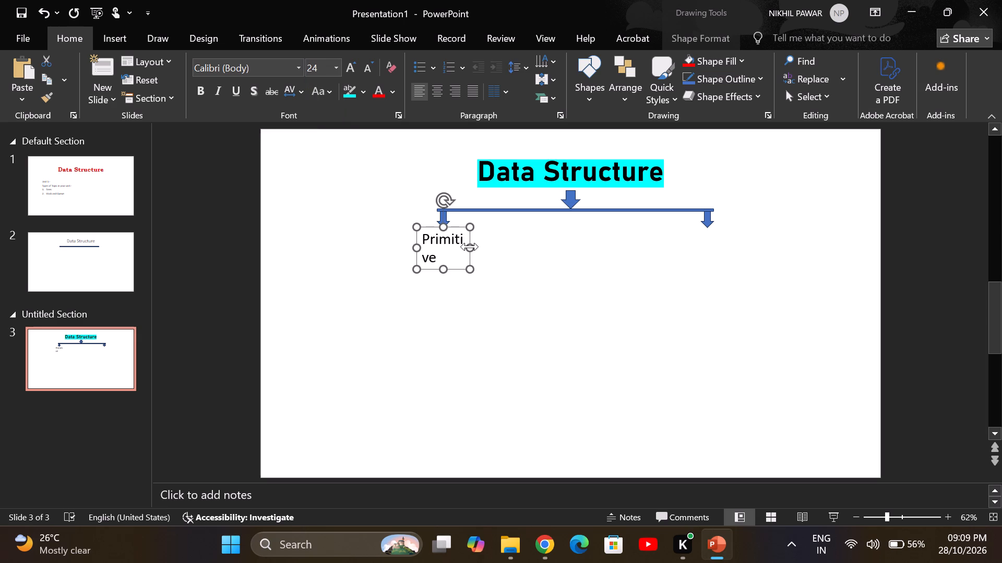
drag(470, 246, 498, 243)
Shift the enlarged "Primitive" label slightly left so the word sits centred beneath the left arrow, then deselect it.
double_click(456, 235)
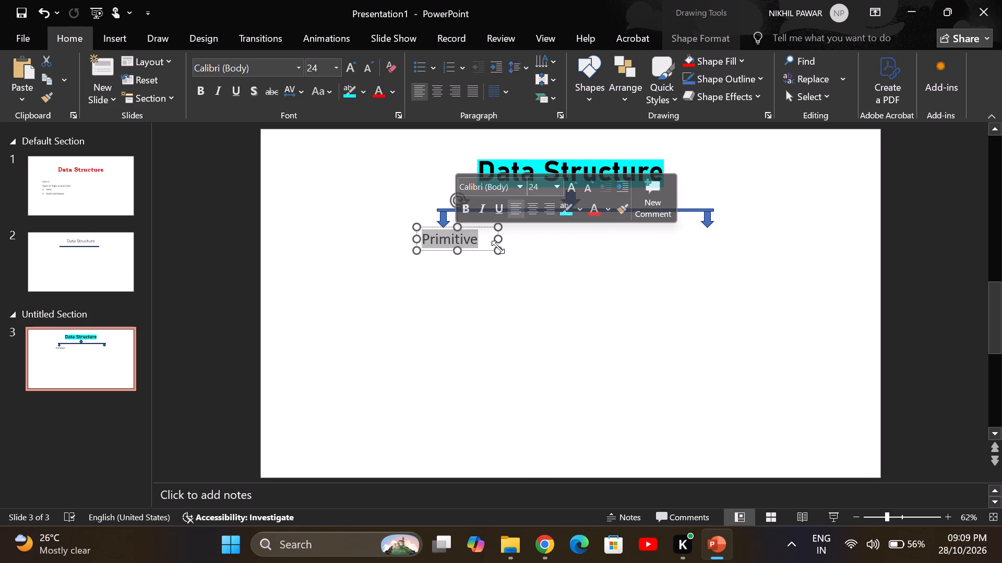
drag(491, 248, 480, 248)
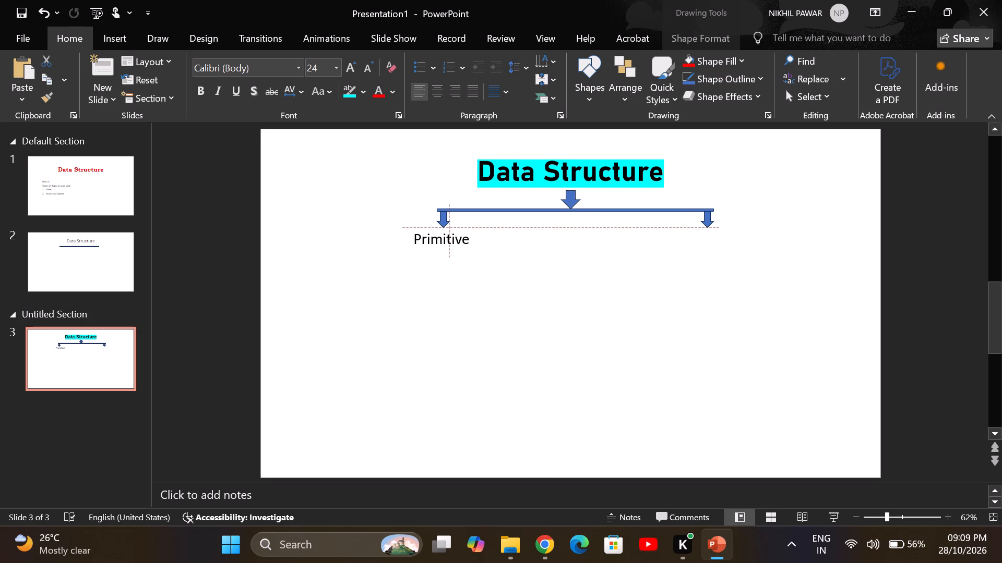
drag(480, 248, 481, 248)
drag(481, 248, 480, 249)
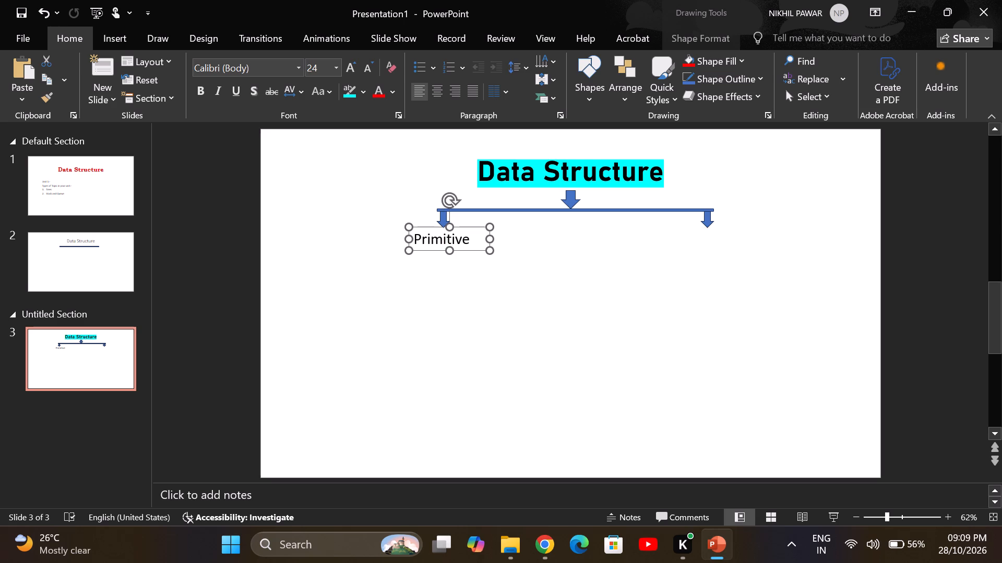
click(444, 272)
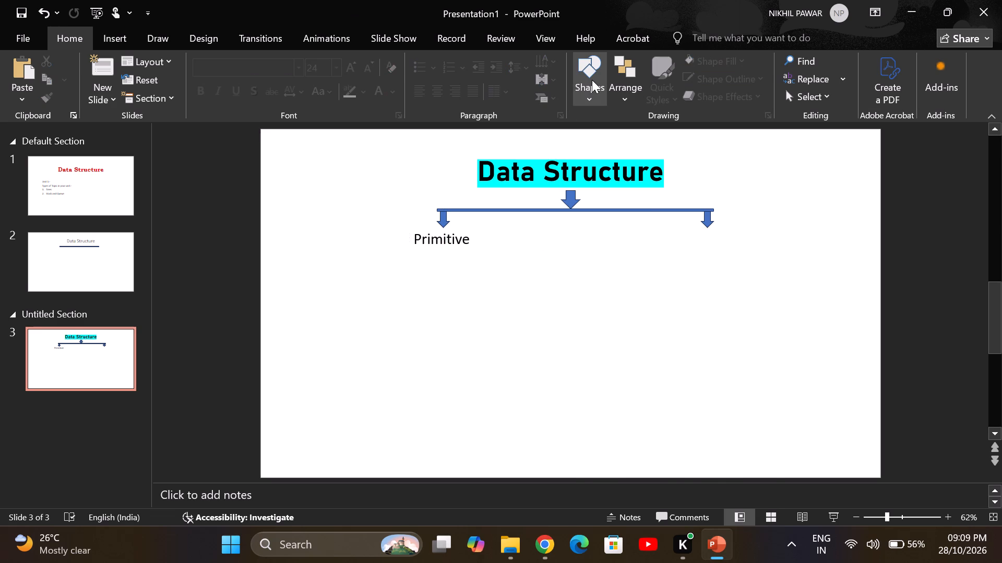
Insert a text box reading "Non-primitive" just beneath the right arrow, level with the "Primitive" label.
drag(592, 80, 581, 133)
click(581, 133)
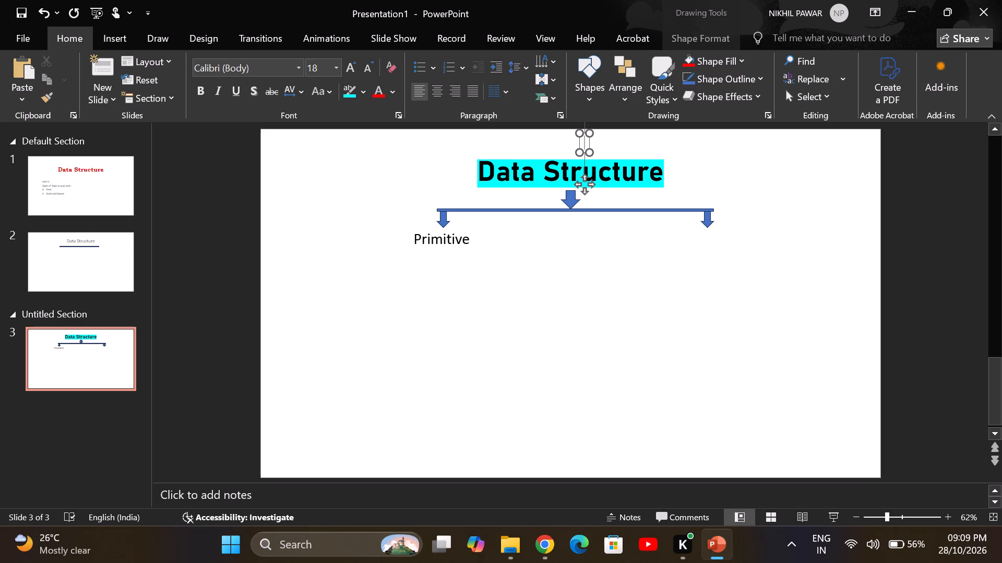
drag(582, 140, 704, 236)
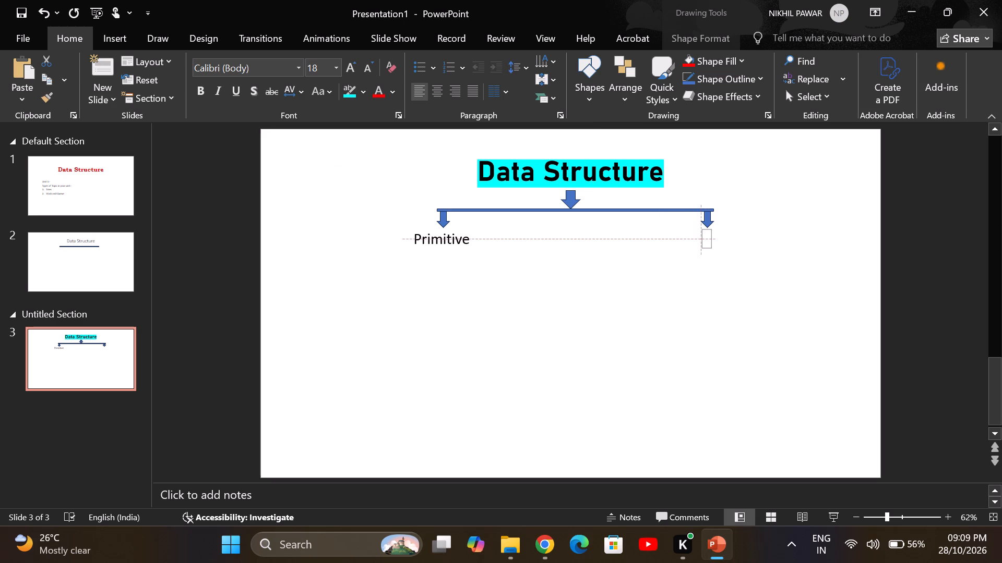
drag(704, 236, 705, 237)
click(705, 237)
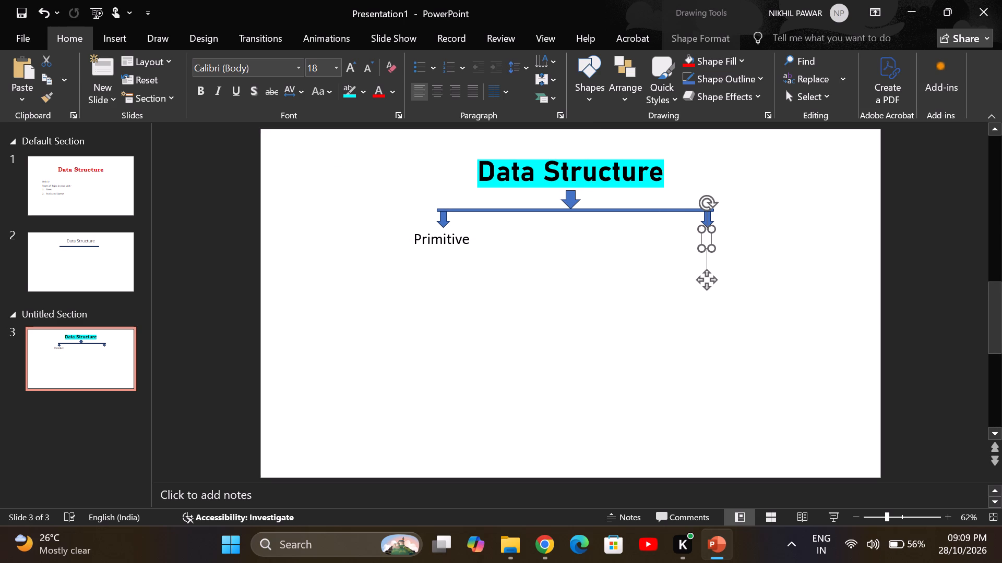
text(Non)
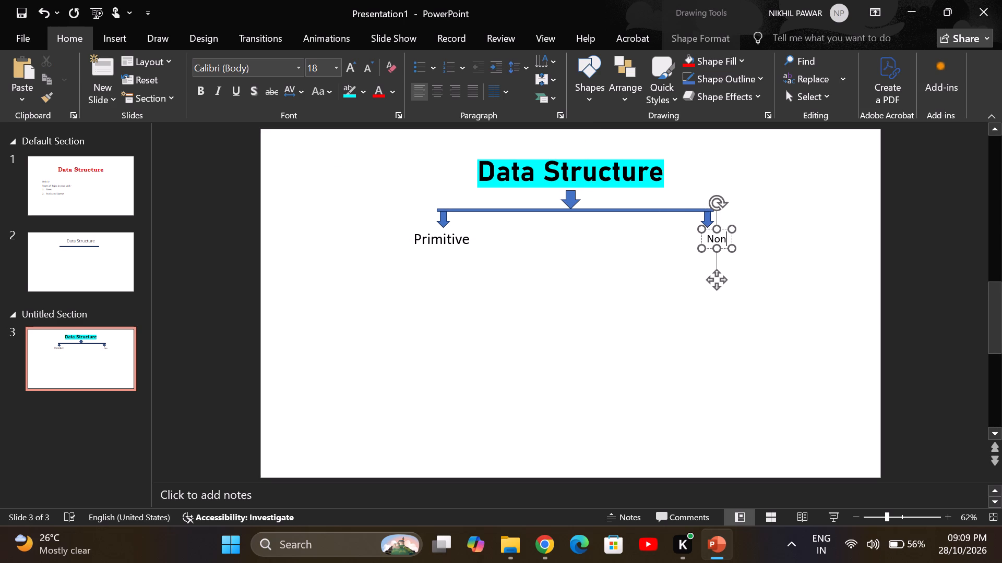
key(minus)
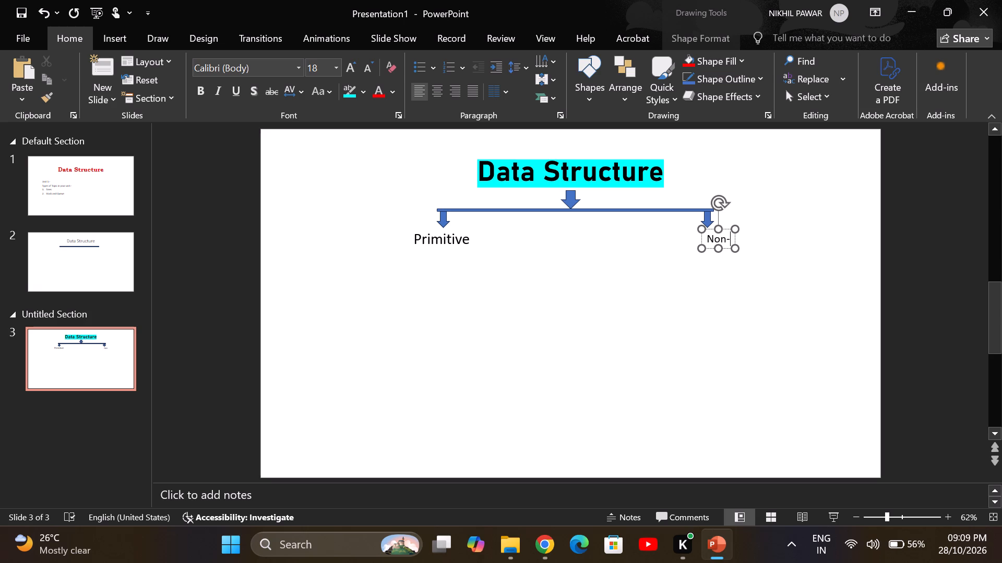
text(pr)
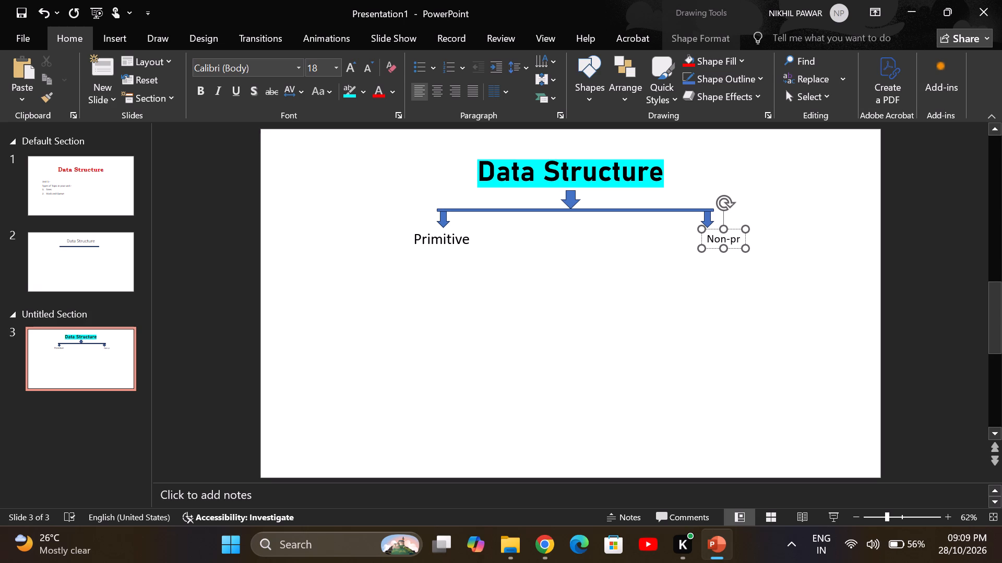
text(imitive)
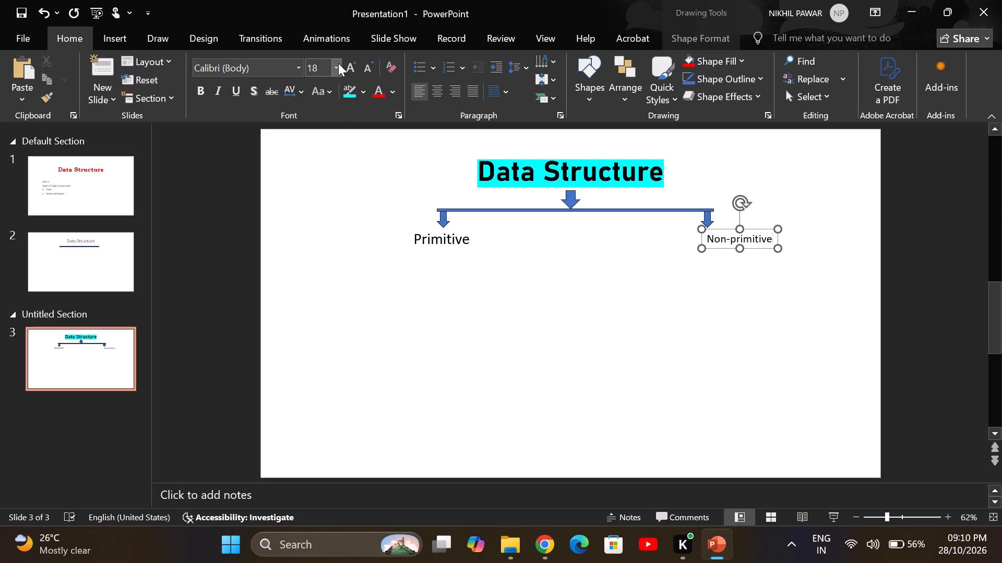
Set the "Non-primitive" label's font size to 24.
drag(338, 63, 319, 264)
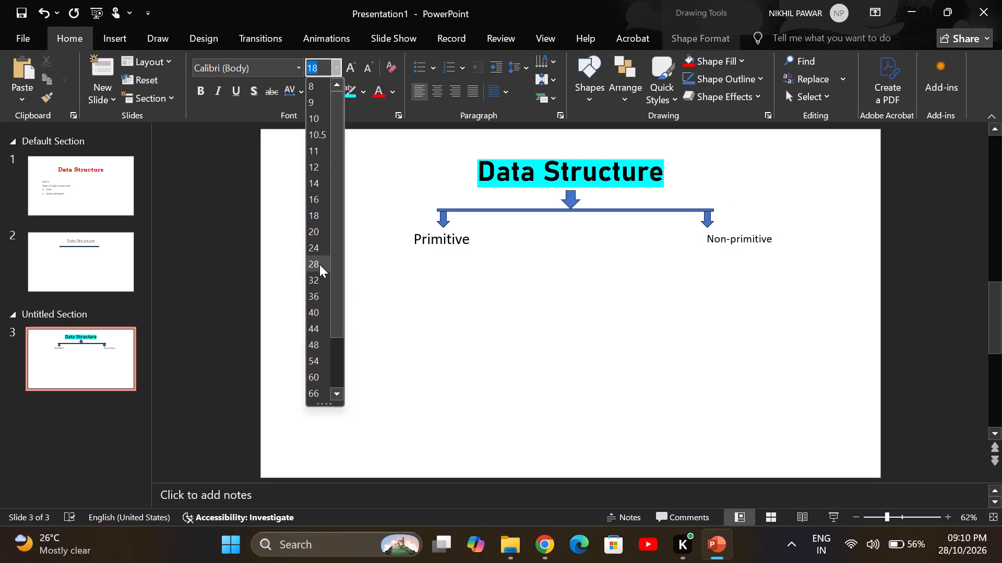
drag(319, 264, 322, 253)
click(322, 253)
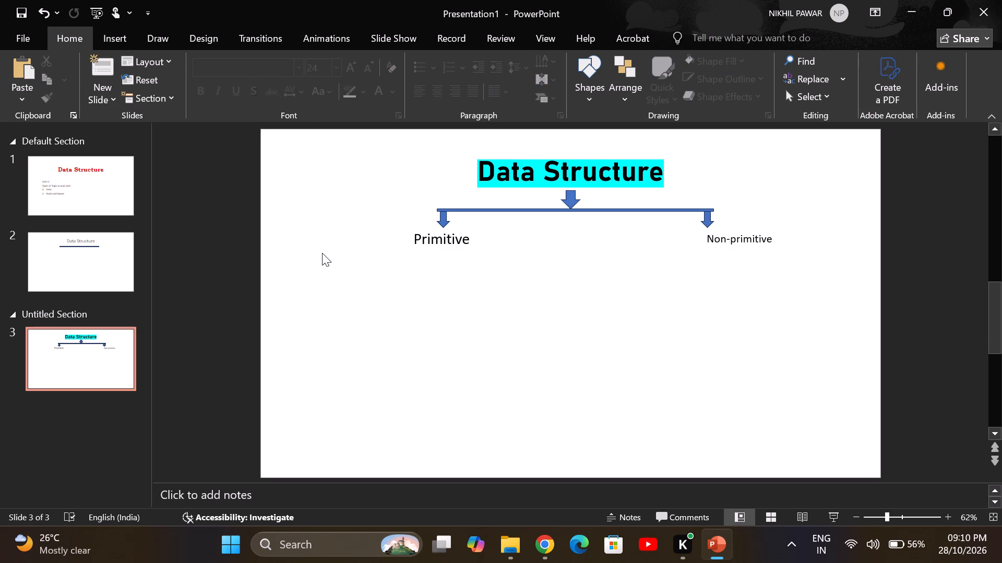
click(724, 239)
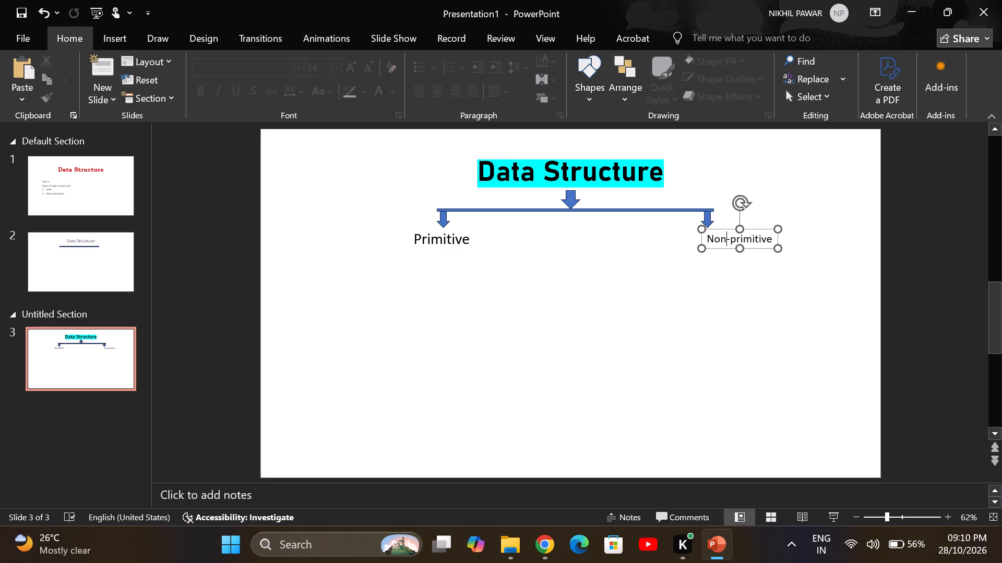
click(331, 69)
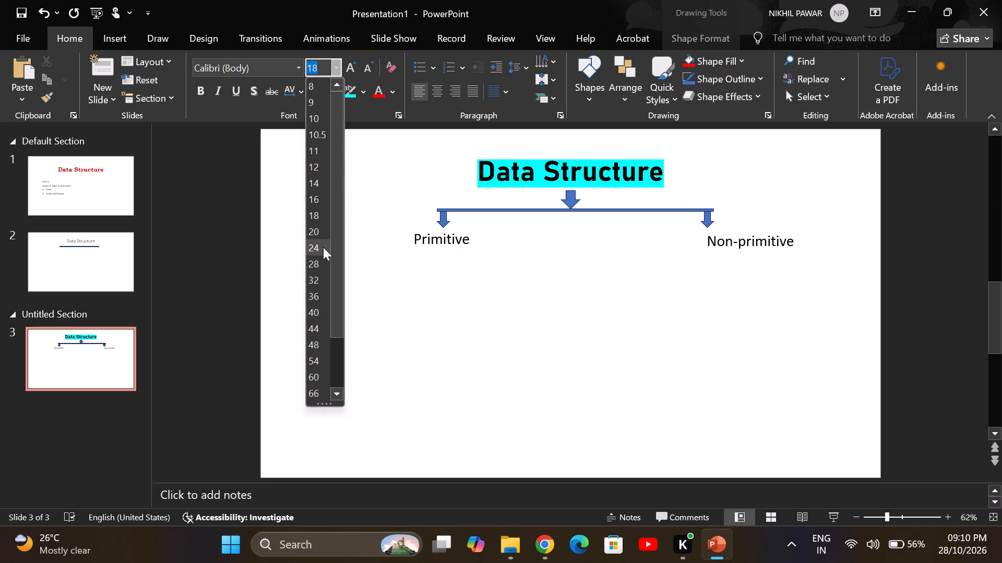
click(323, 247)
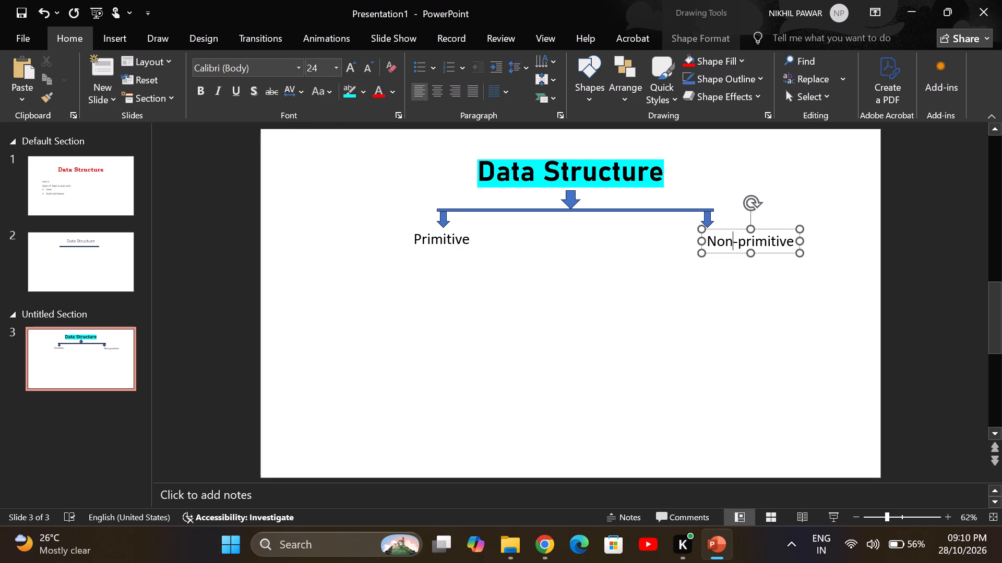
Move the "Non-primitive" label so it sits centred beneath the right arrow, level with the "Primitive" label, then deselect it.
drag(701, 235, 696, 235)
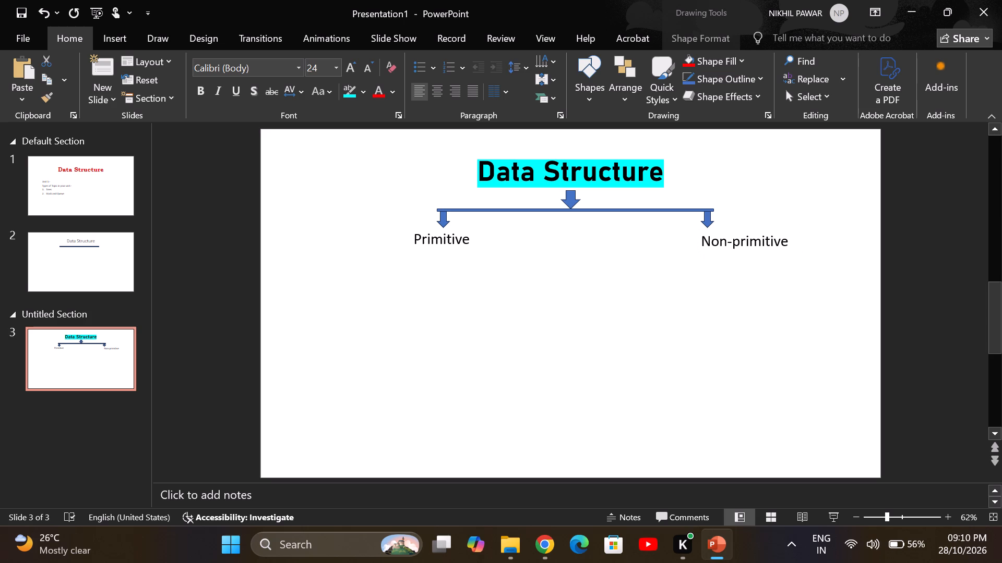
drag(696, 235, 666, 234)
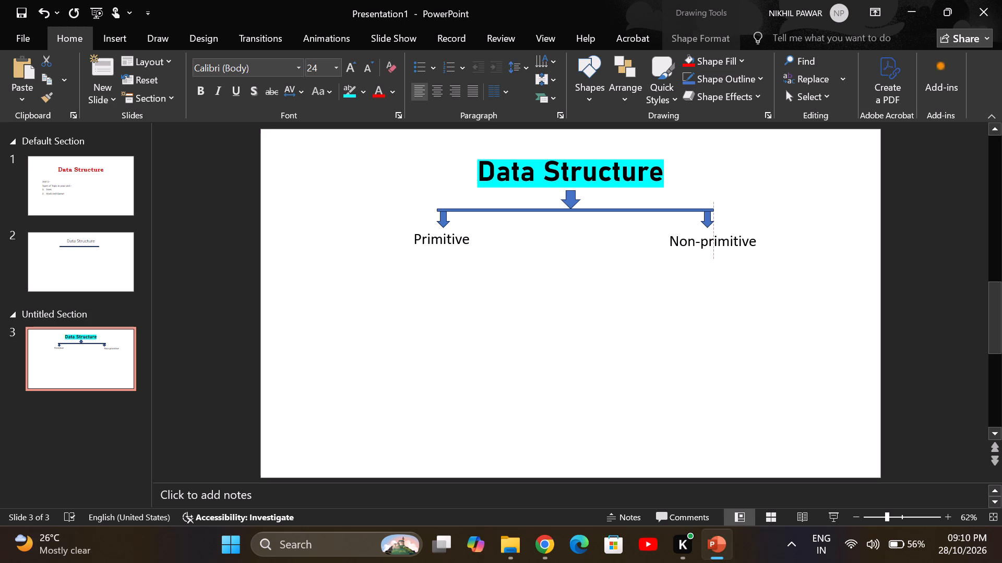
drag(666, 234, 664, 235)
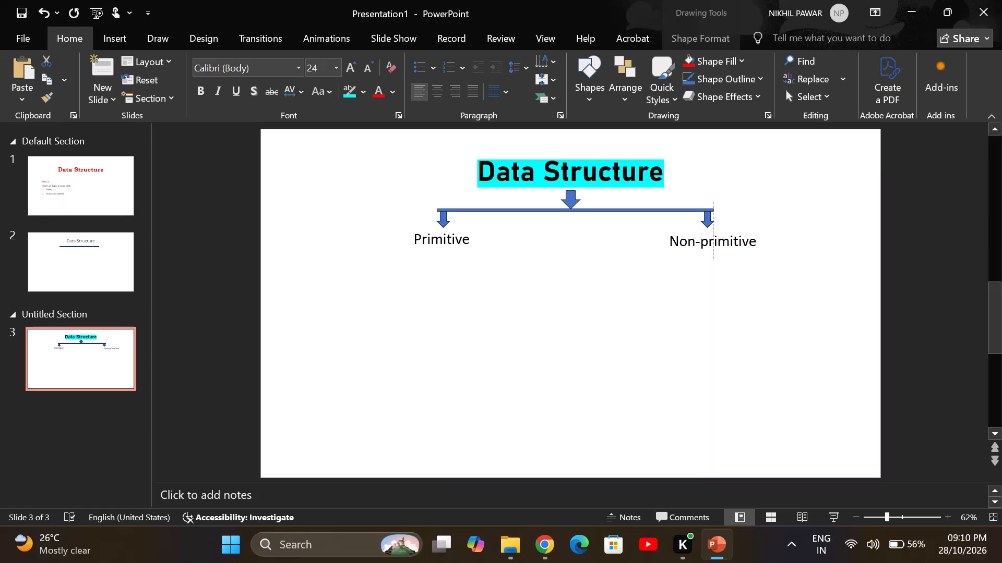
drag(664, 235, 660, 240)
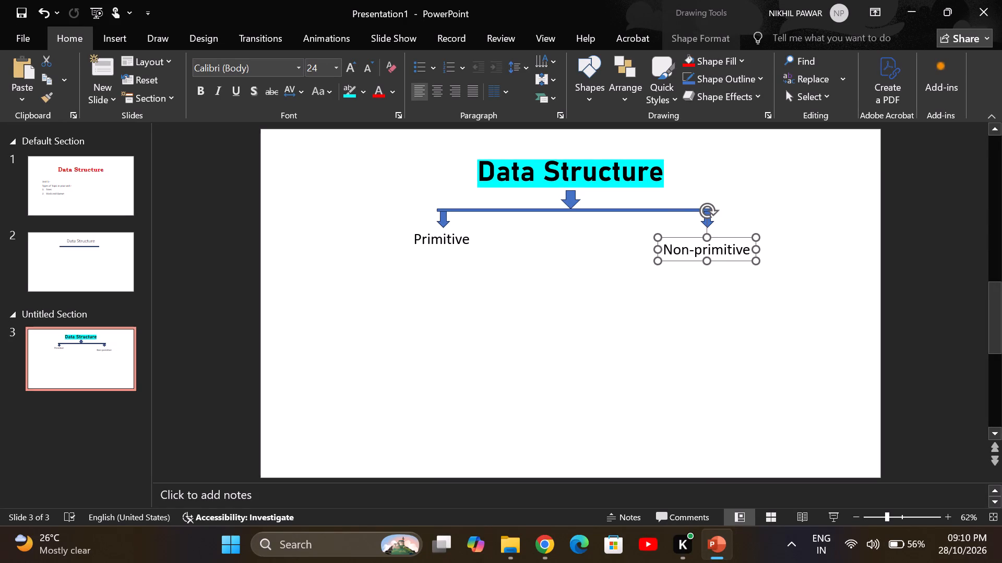
drag(734, 250, 783, 325)
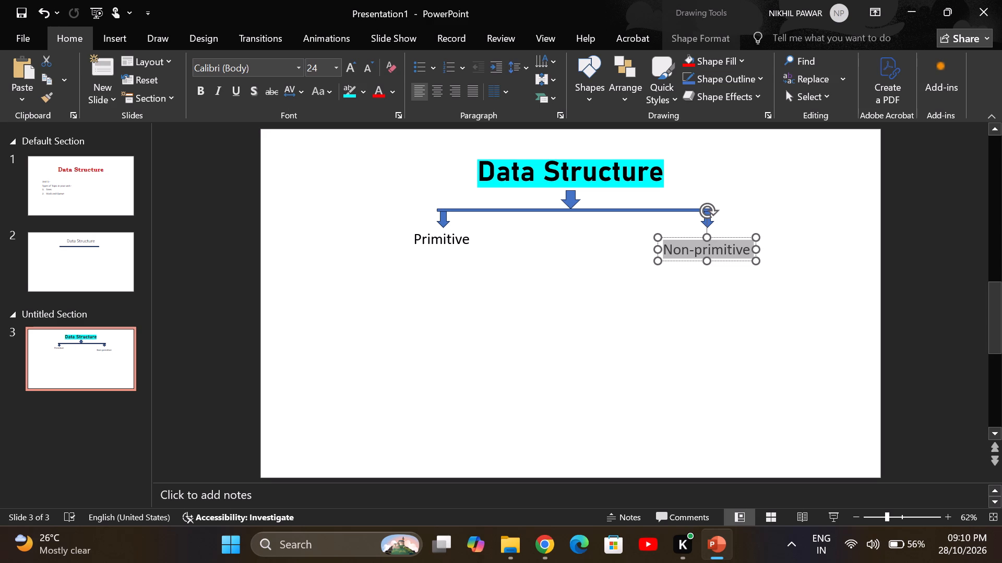
drag(783, 325, 759, 292)
drag(759, 292, 765, 330)
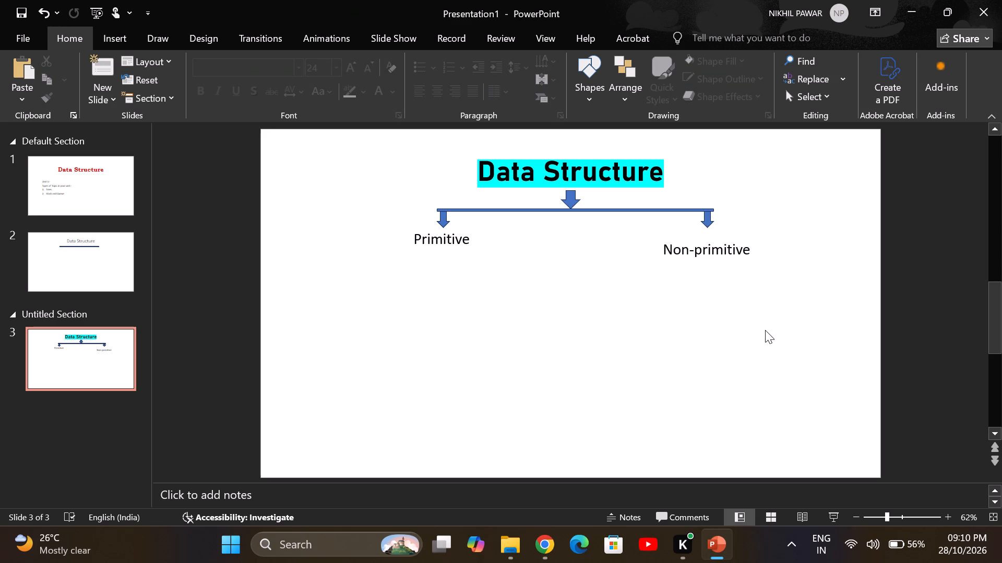
drag(765, 330, 710, 236)
drag(710, 236, 716, 257)
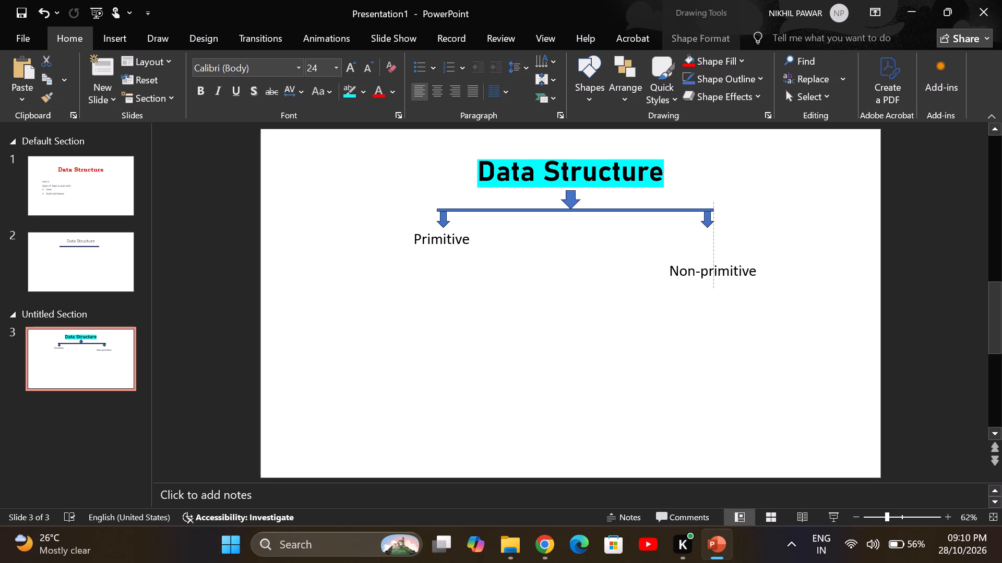
drag(716, 257, 709, 224)
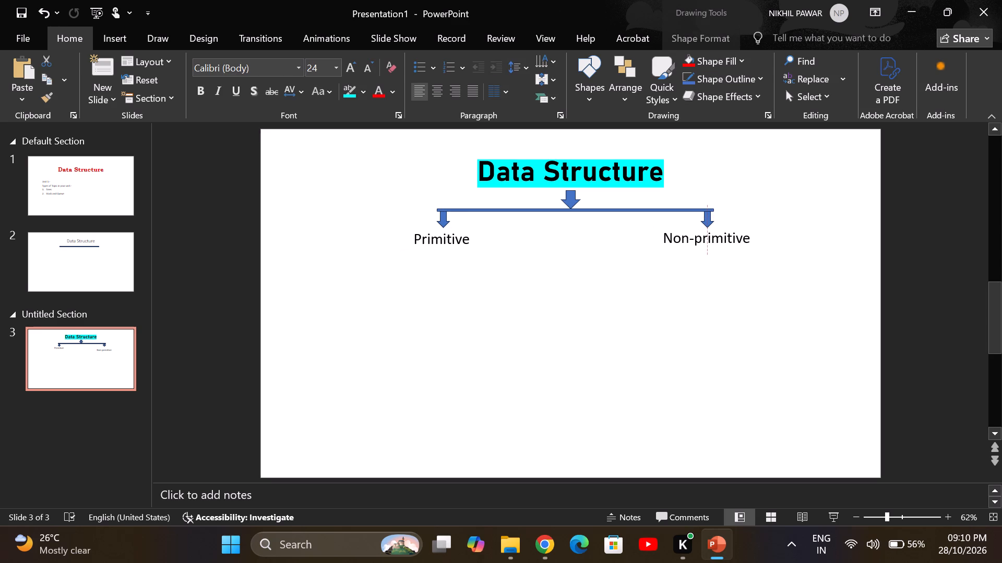
drag(709, 224, 708, 226)
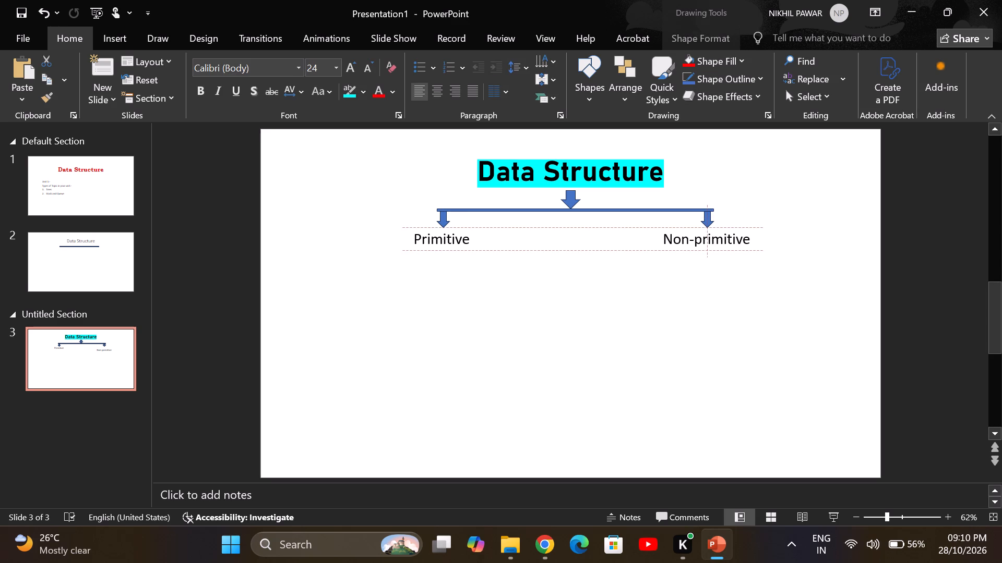
drag(708, 226, 708, 228)
click(702, 254)
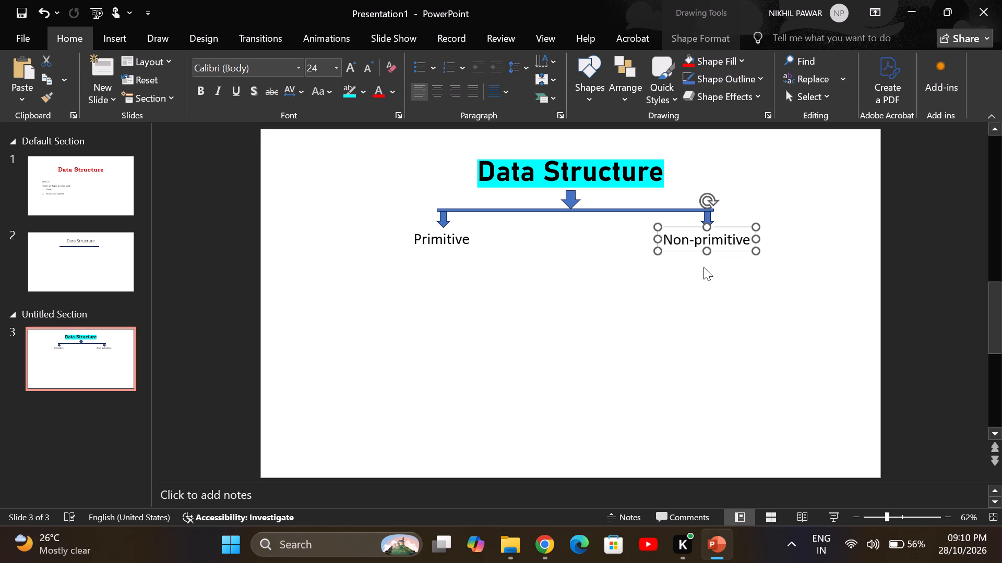
click(703, 267)
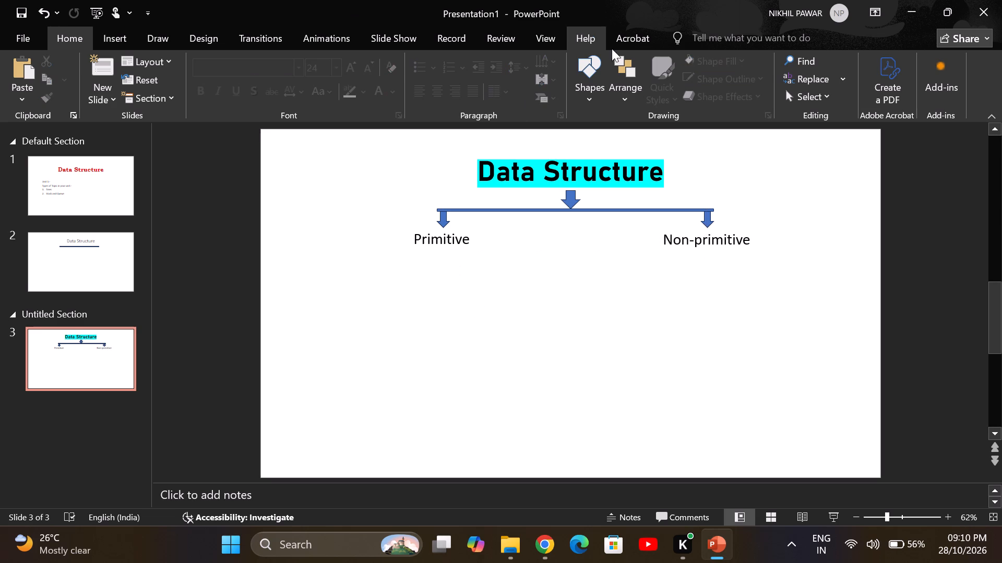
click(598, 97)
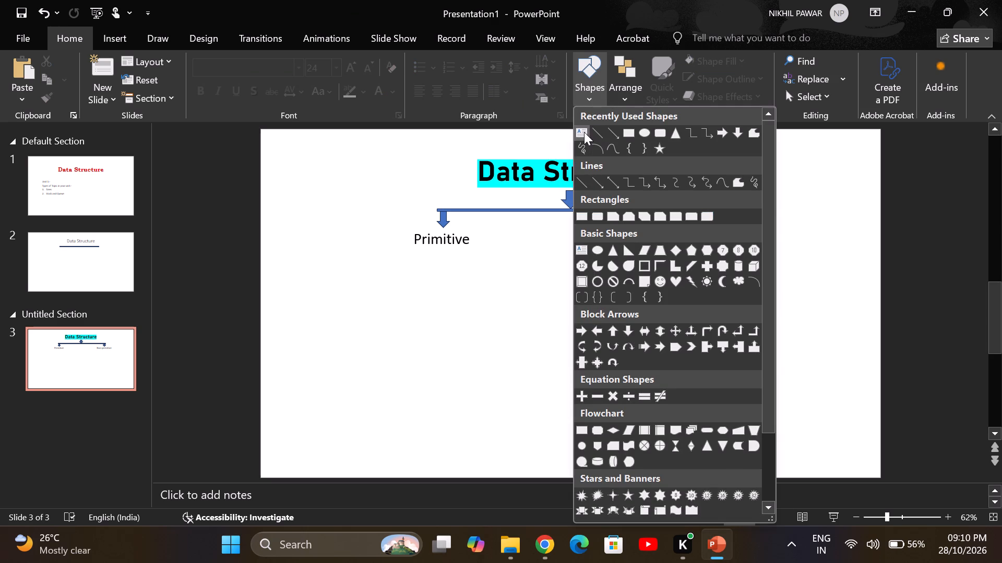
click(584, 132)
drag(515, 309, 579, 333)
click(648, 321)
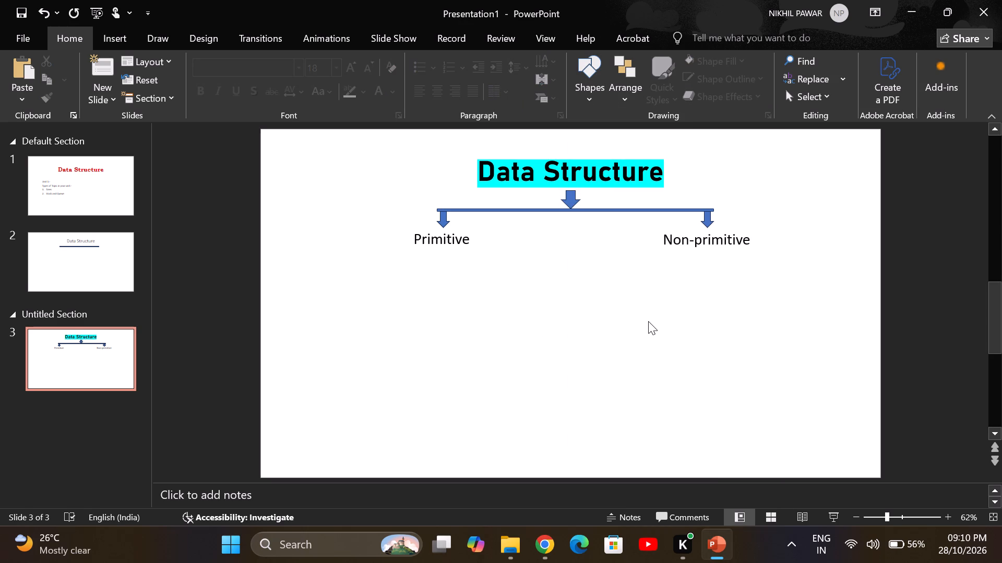
Insert a text box reading "Integer" in the empty area below and between the "Primitive" and "Non-primitive" labels.
drag(592, 94, 586, 160)
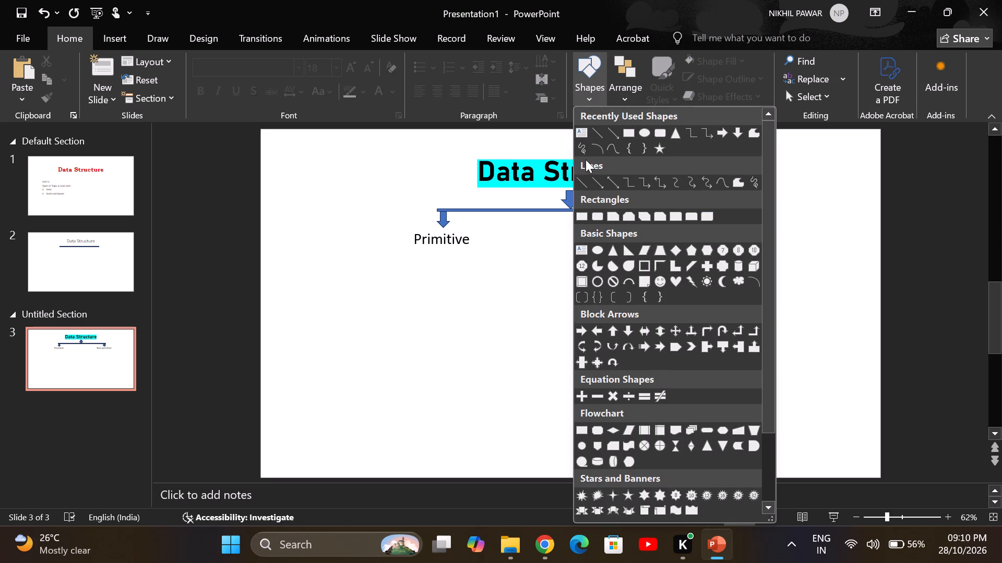
drag(586, 160, 587, 137)
click(587, 137)
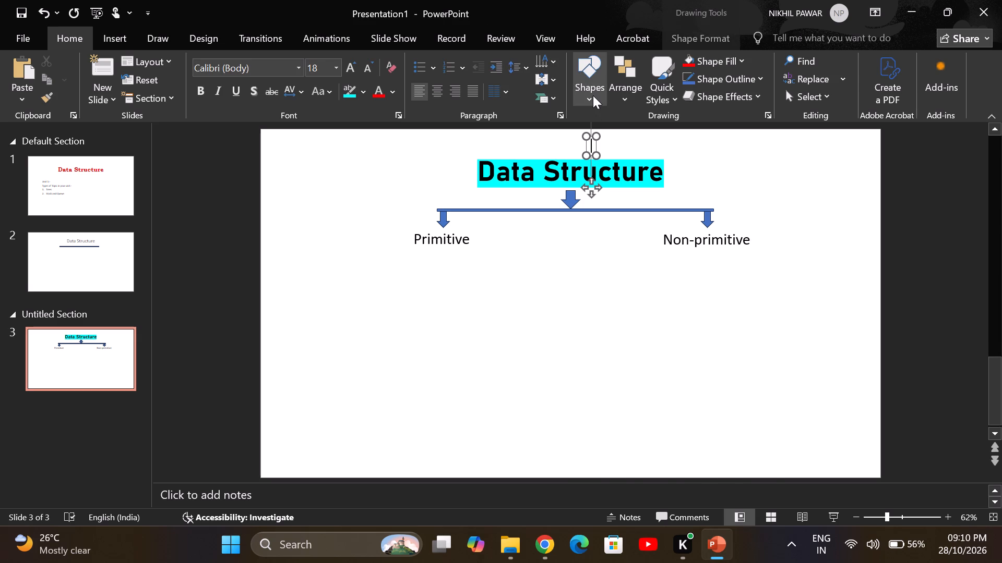
click(593, 95)
click(482, 406)
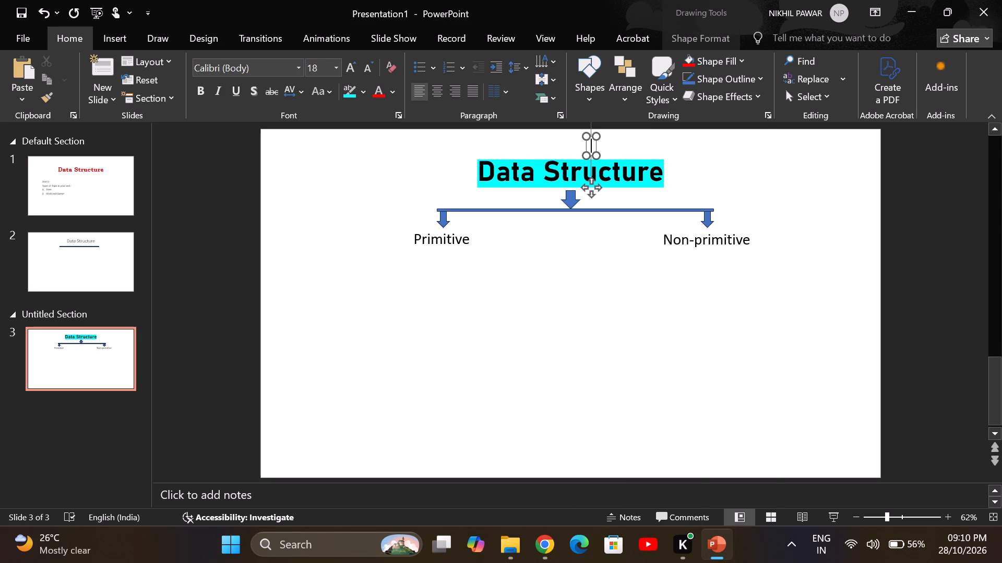
drag(592, 150, 498, 332)
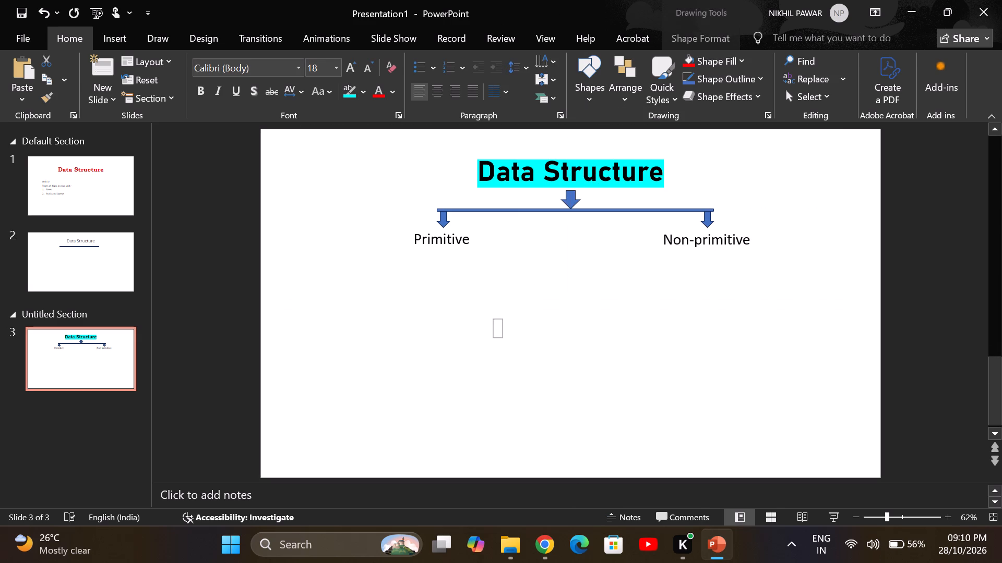
drag(498, 332, 499, 332)
click(499, 332)
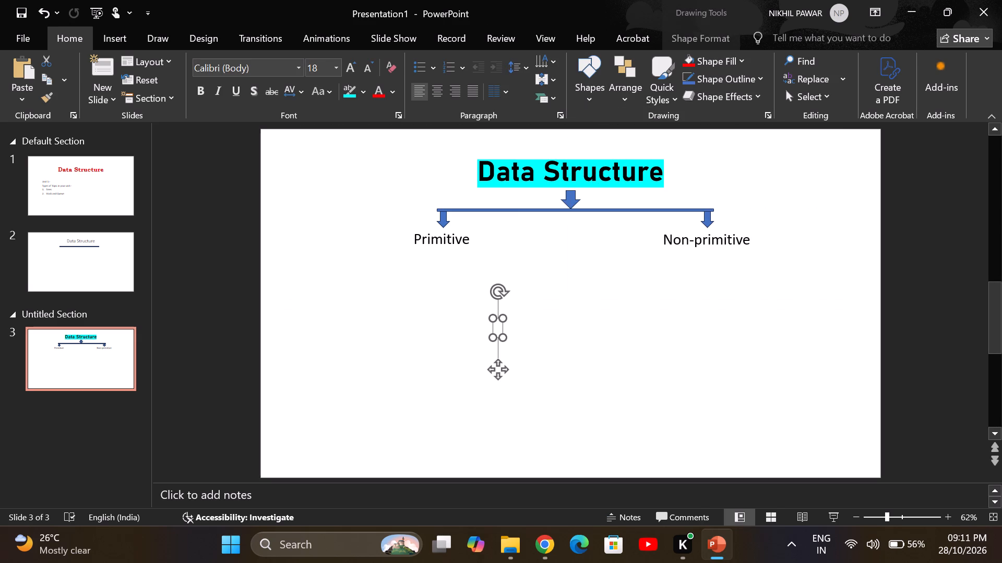
text(In)
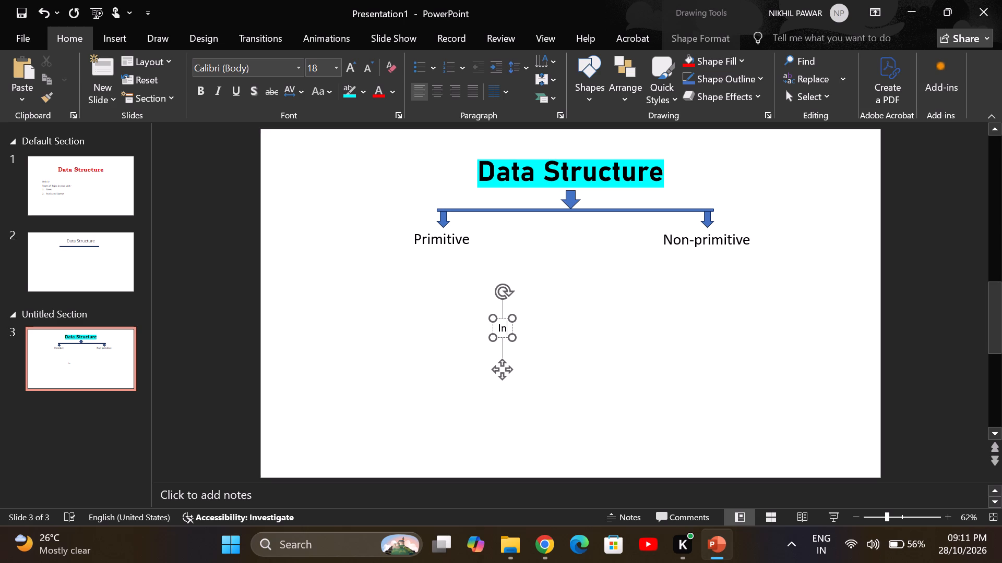
text(teger)
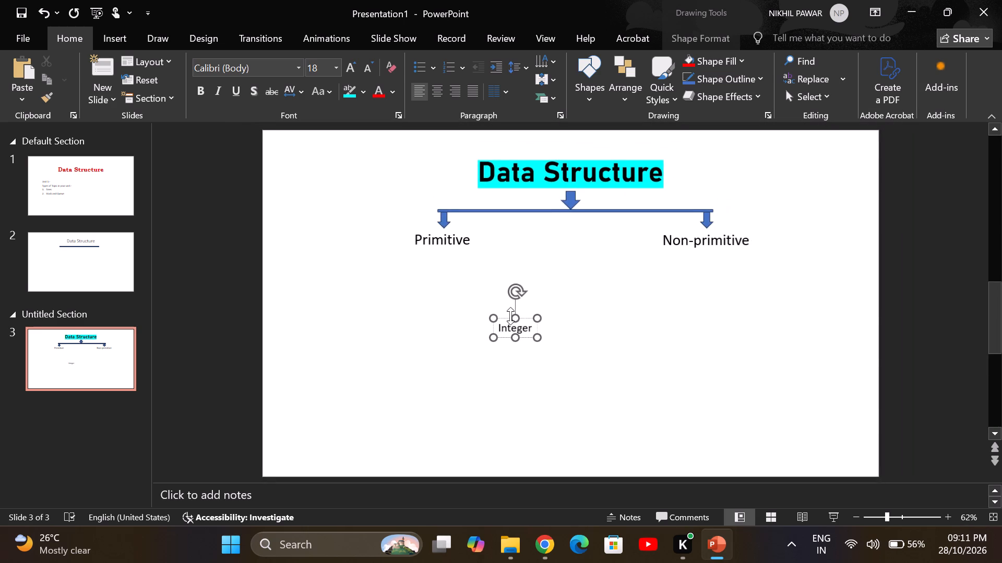
click(565, 337)
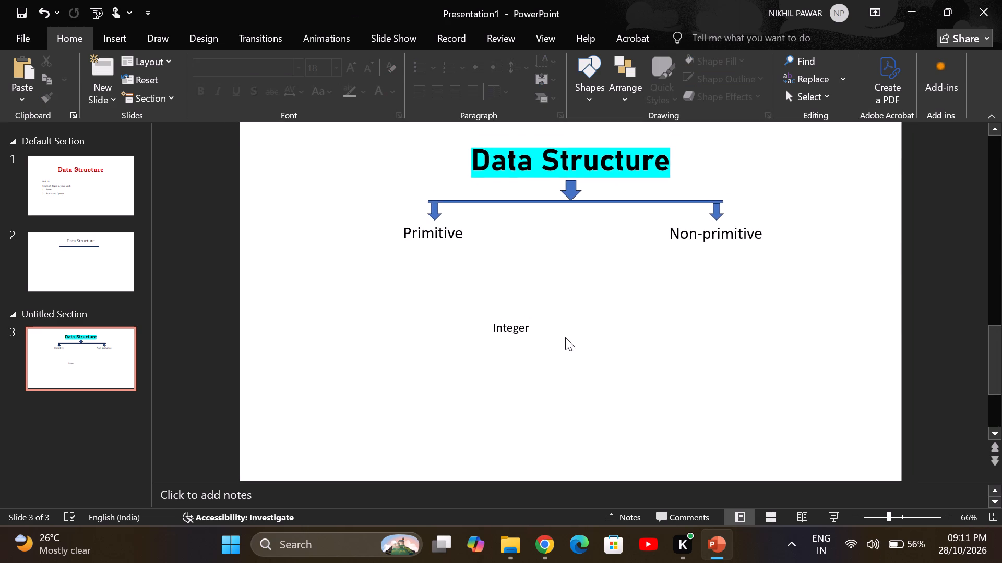
Insert a text box reading "Float" to the right of the "Integer" label, then deselect it.
click(577, 79)
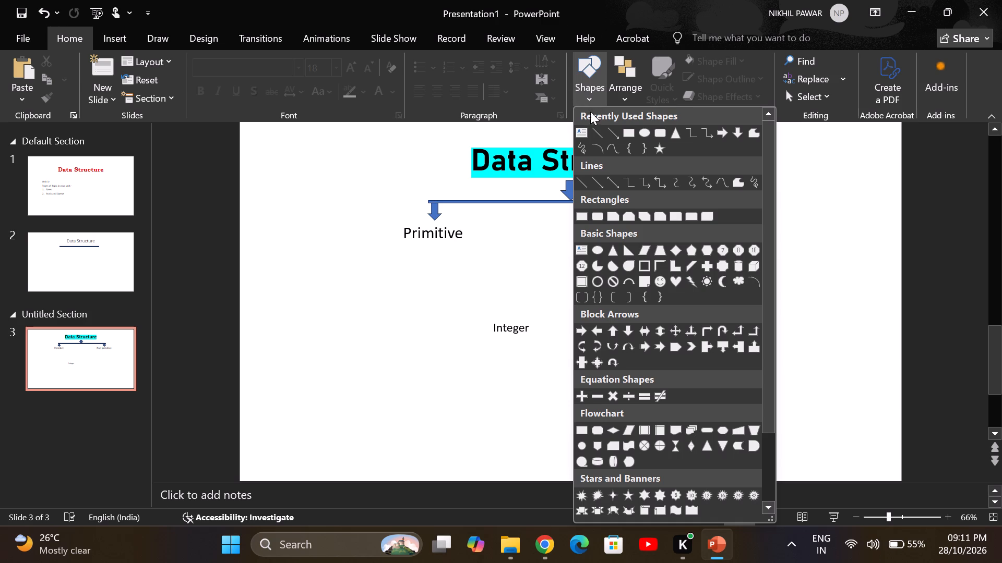
click(578, 124)
click(578, 129)
drag(599, 324, 663, 341)
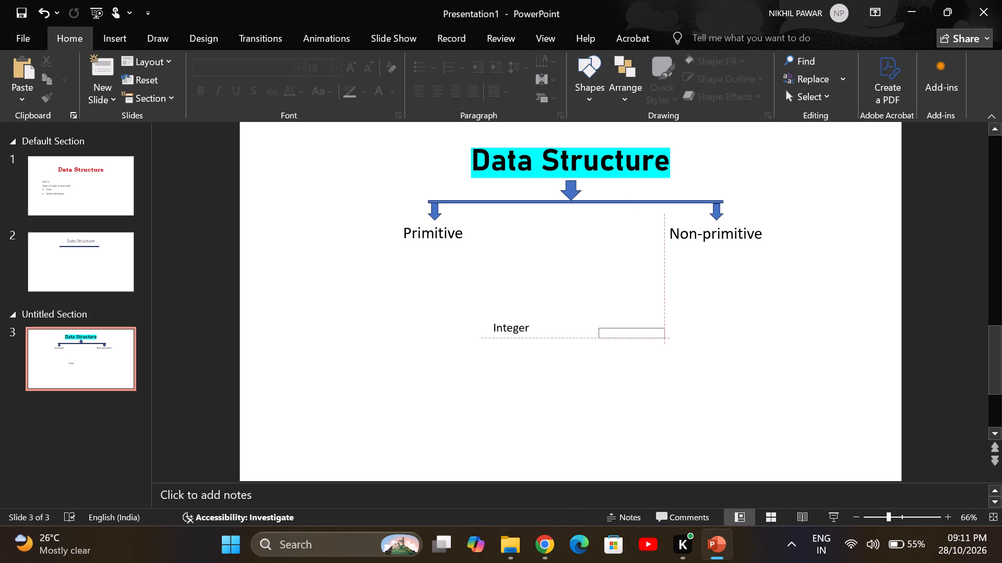
drag(663, 341, 665, 345)
click(629, 340)
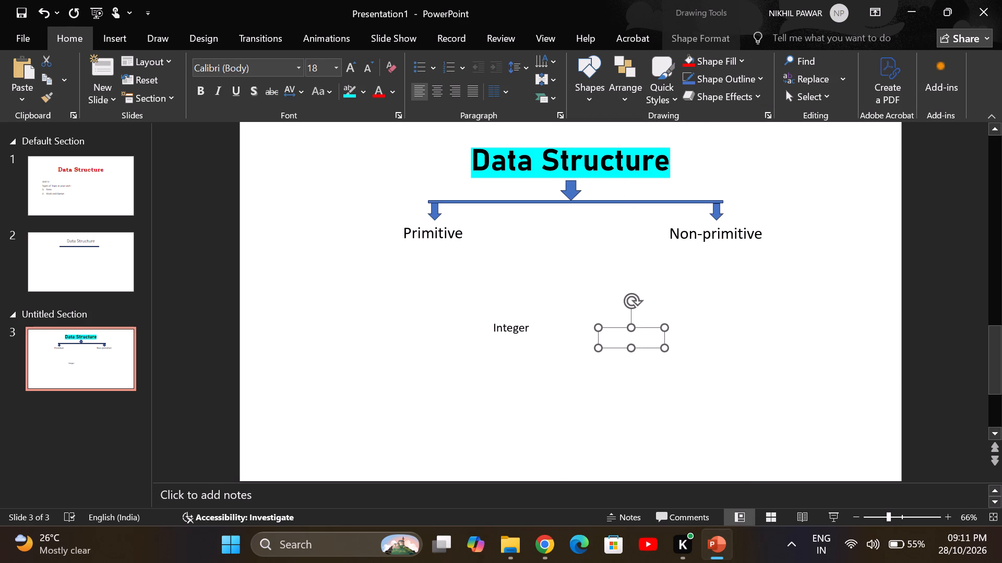
text(Folat)
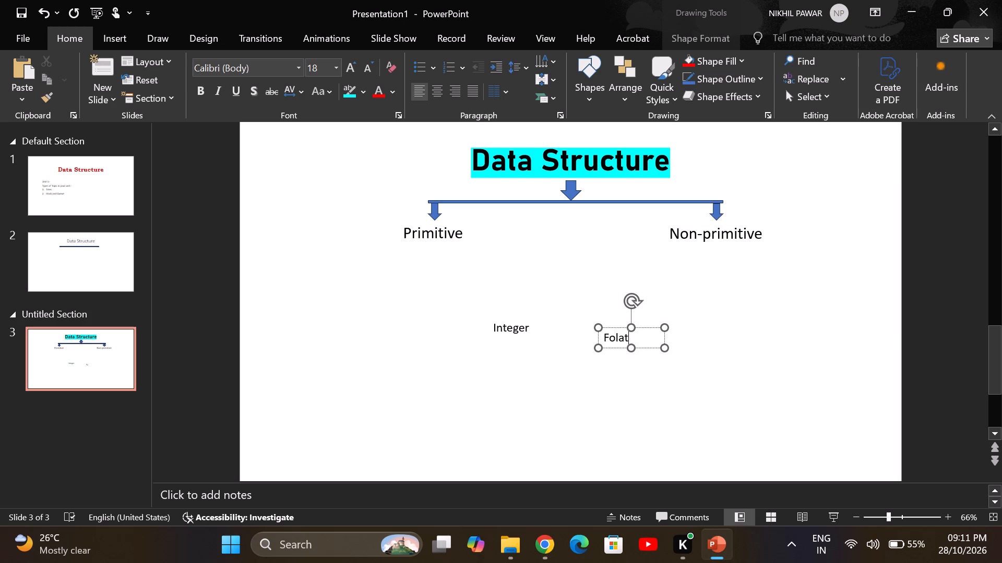
key(BackSpace)
key(BackSpace)
key(BackSpace)
key(BackSpace)
text(loa)
key(t)
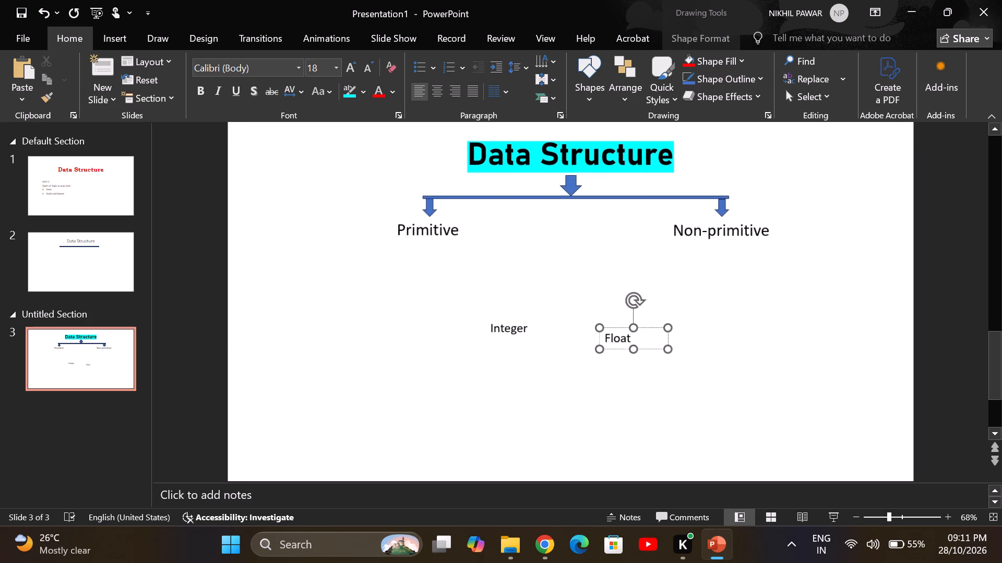
click(570, 302)
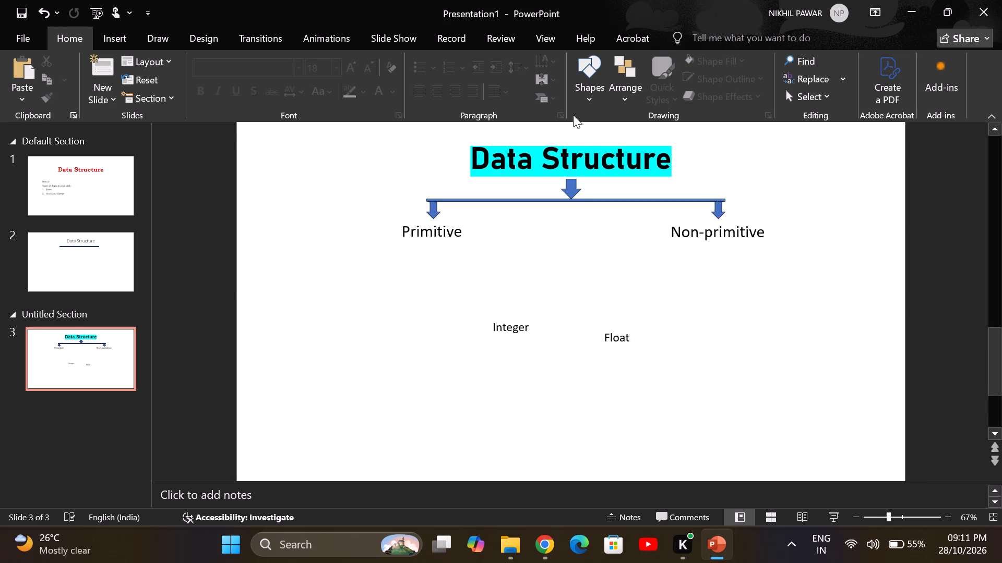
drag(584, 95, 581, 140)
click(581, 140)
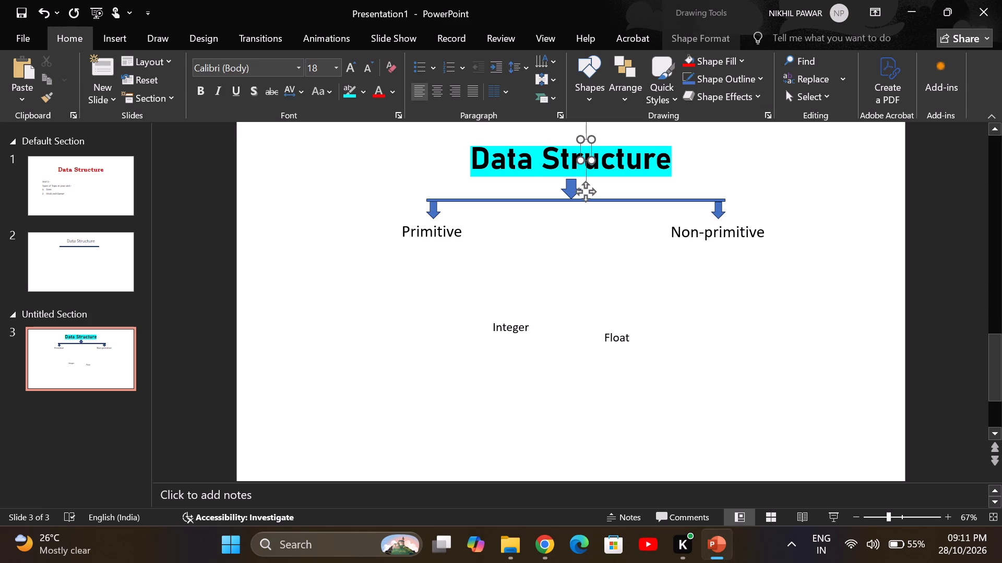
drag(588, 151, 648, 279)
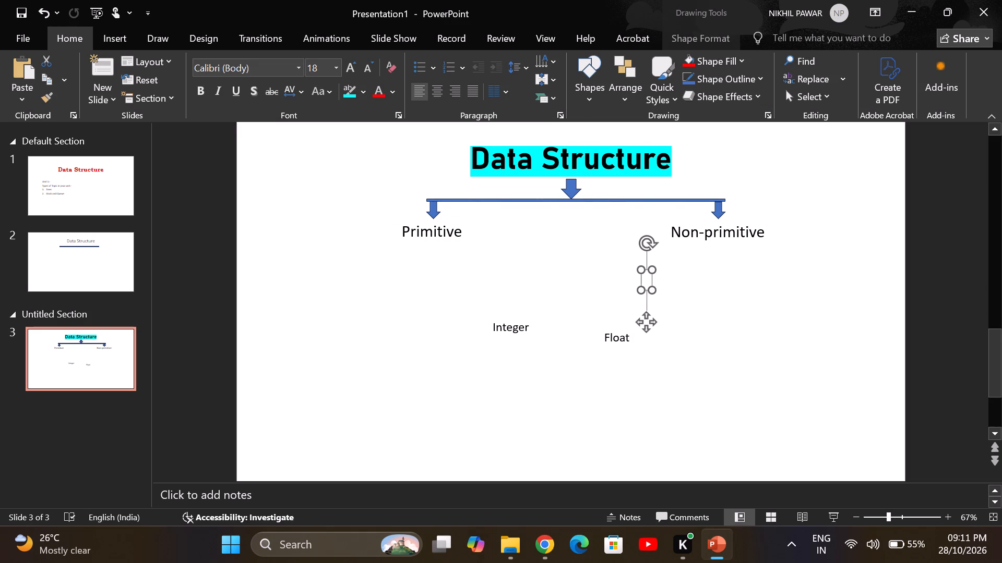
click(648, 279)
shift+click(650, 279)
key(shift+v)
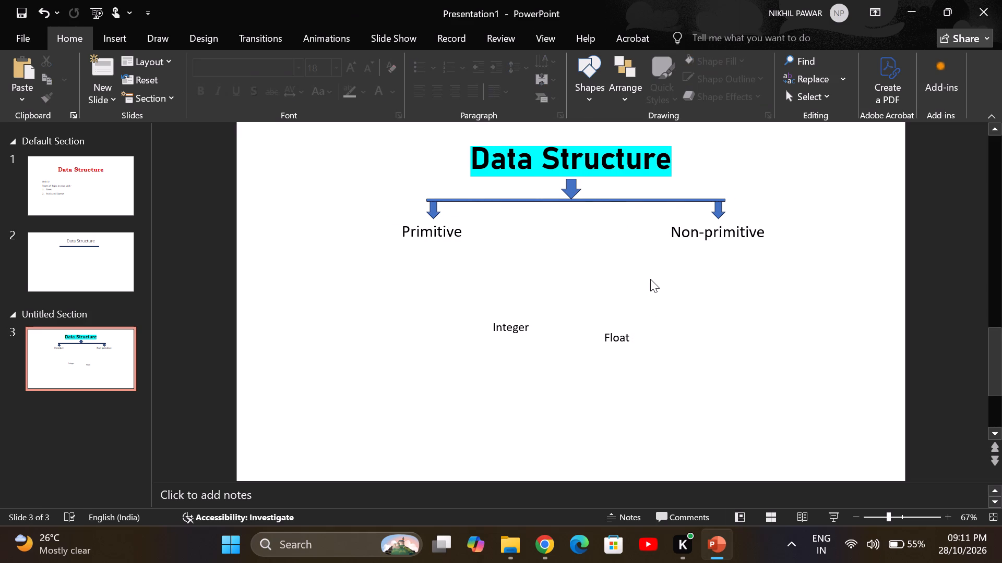
Insert a text box reading "Character" below "Non-primitive", widen it so the word fits on one line, and deselect it.
click(587, 94)
click(584, 134)
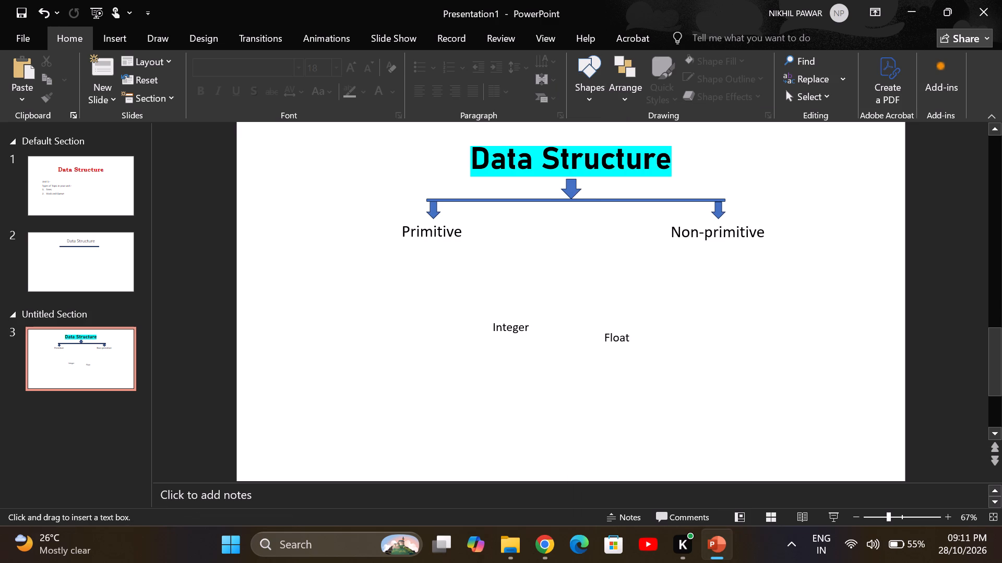
drag(674, 295, 733, 344)
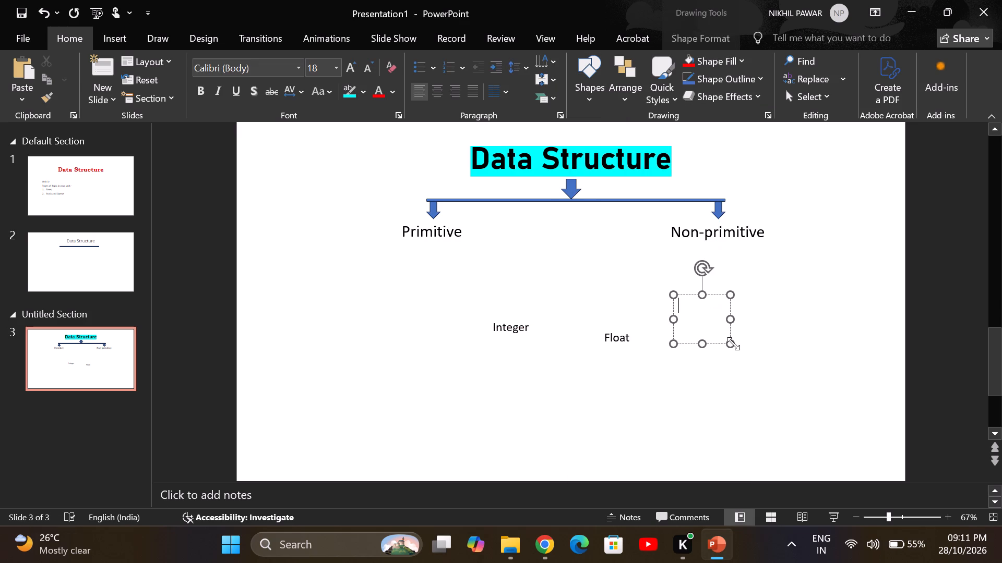
key(shift+c)
text(harcter)
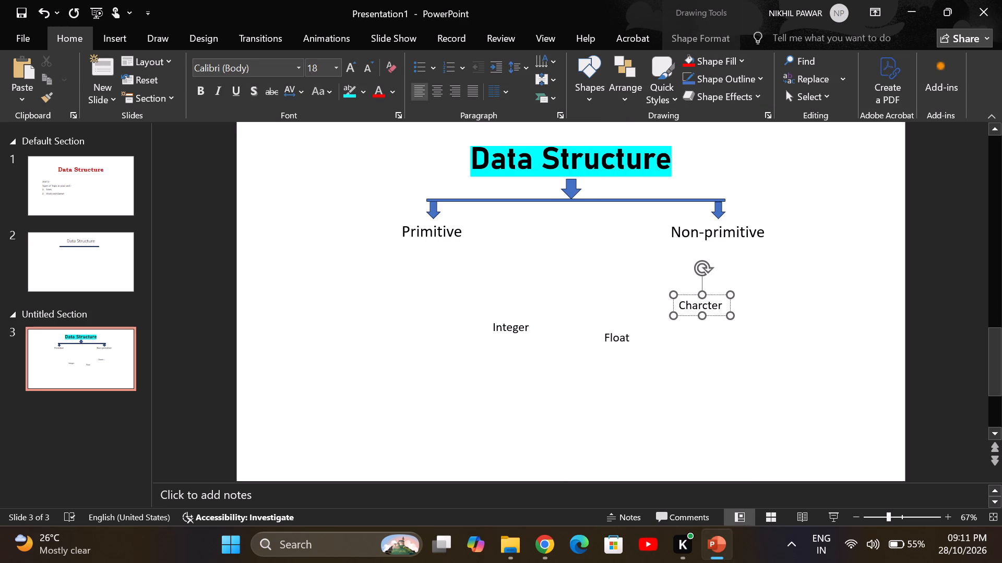
key(BackSpace)
key(BackSpace)
key(BackSpace)
key(BackSpace)
text(acter)
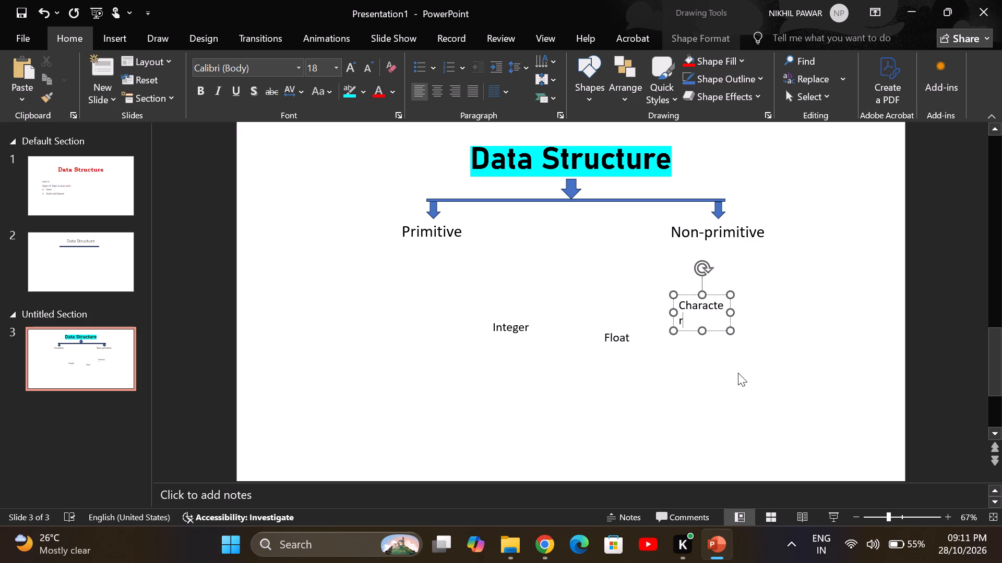
drag(732, 311, 750, 309)
click(711, 356)
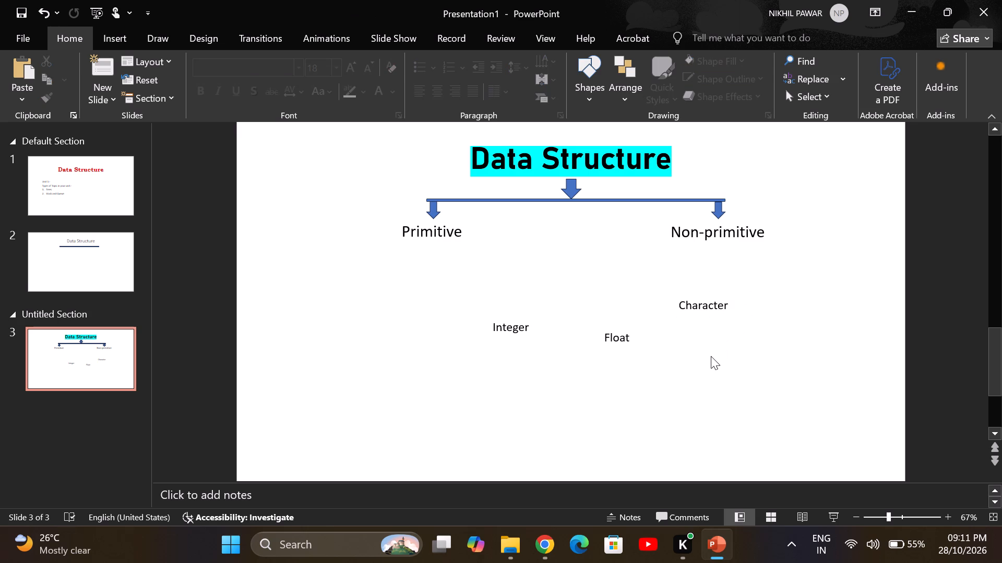
Insert a text box reading "Pointer" below and to the right of the "Character" label.
click(581, 87)
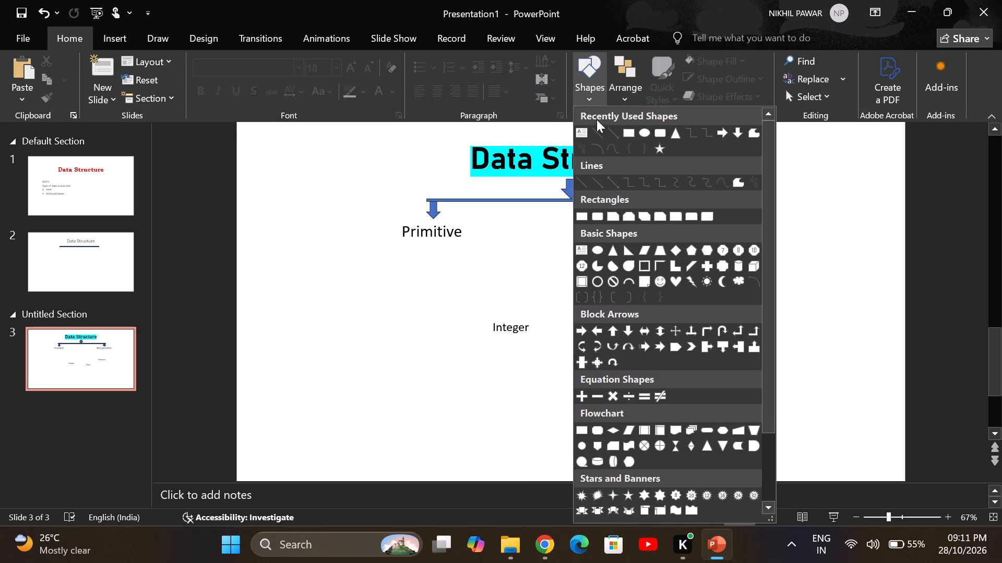
click(584, 129)
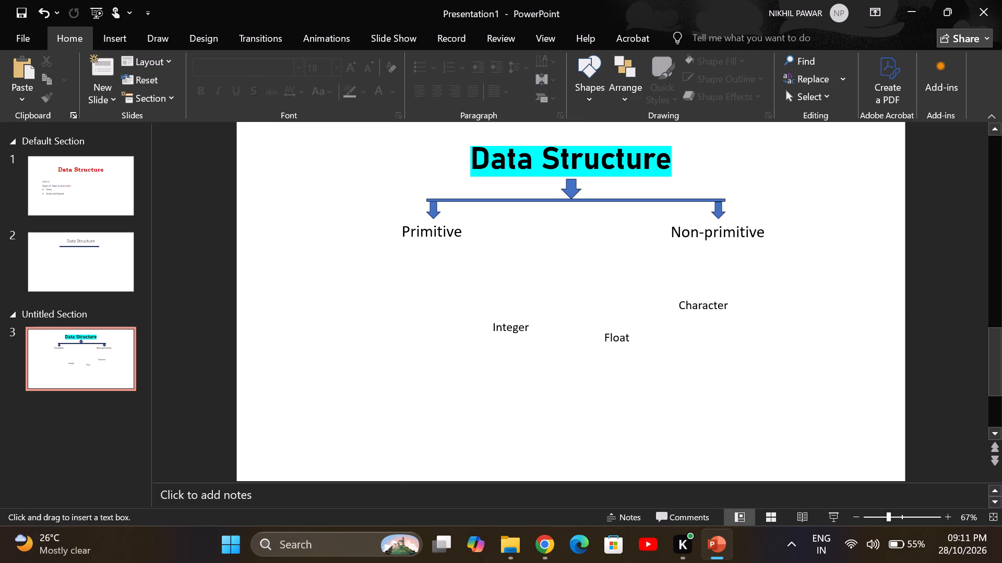
drag(741, 333, 800, 364)
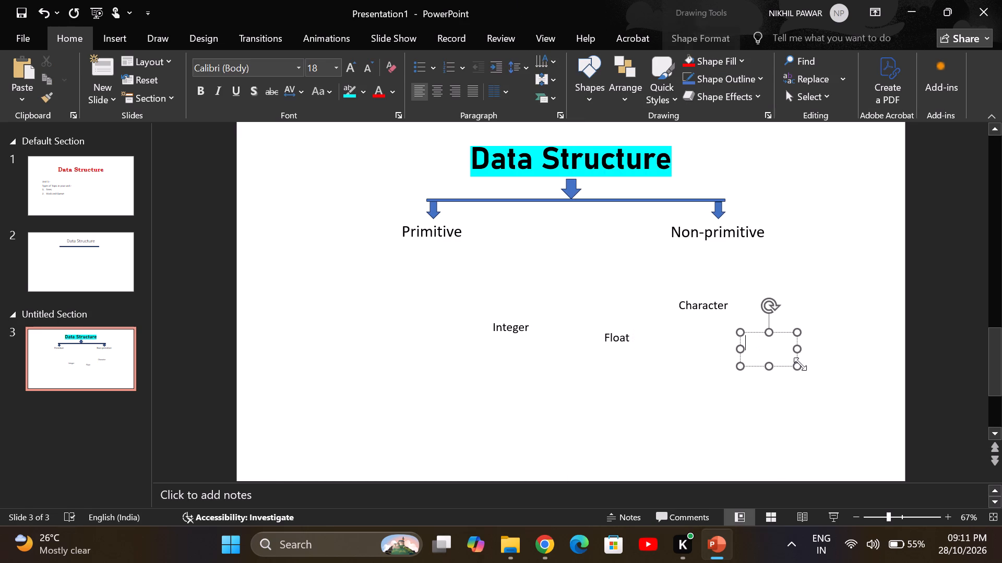
text(Pointer)
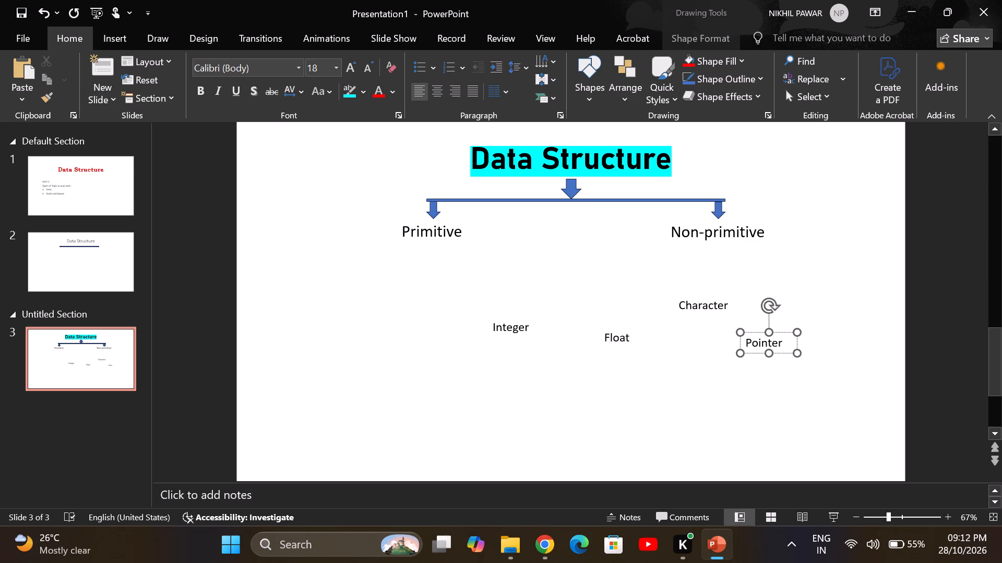
Move the "Integer" label to the far left of the diagram, slightly below the level of the "Primitive" label.
drag(519, 329, 512, 329)
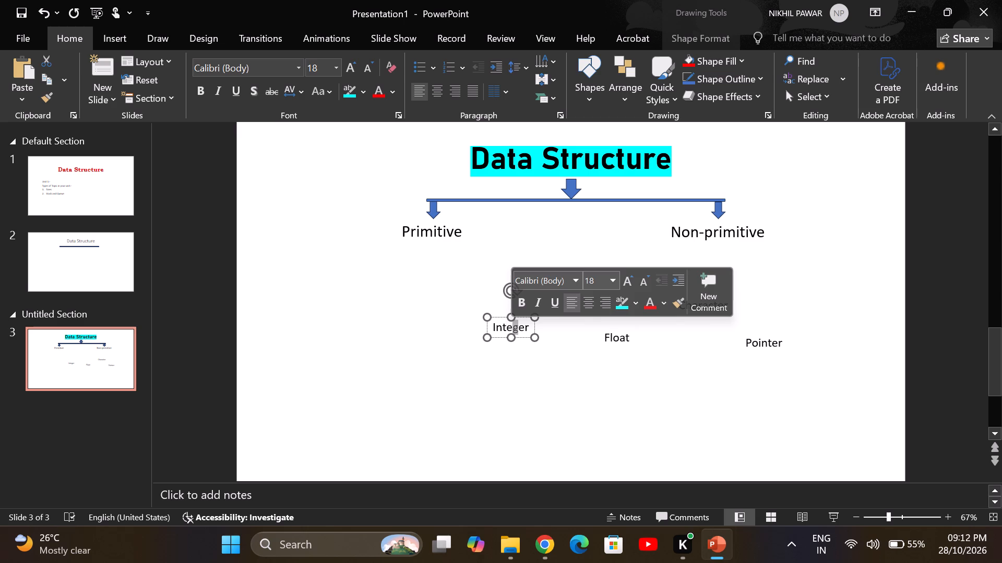
drag(497, 337, 419, 322)
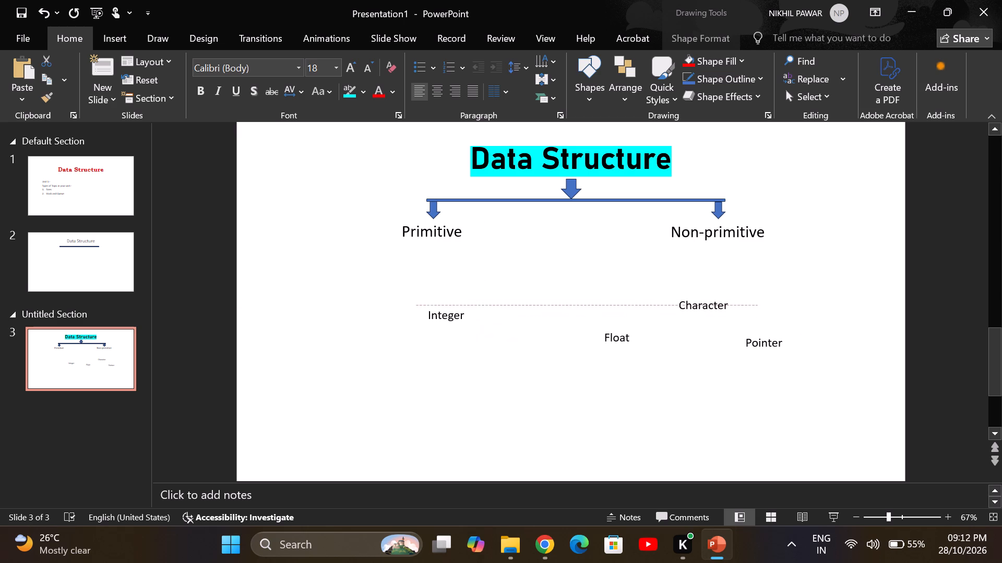
drag(419, 322, 368, 274)
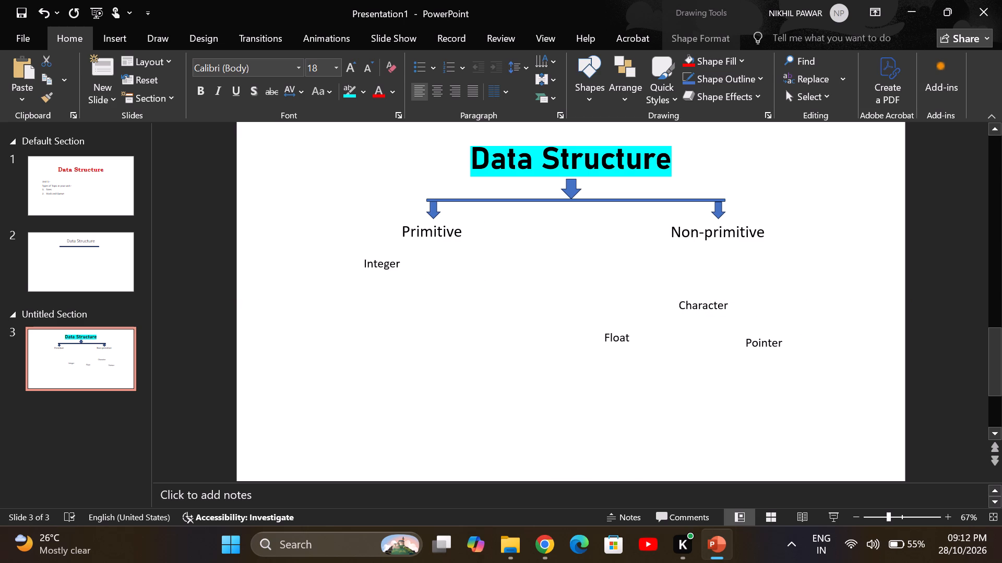
drag(368, 274, 318, 274)
drag(318, 274, 300, 271)
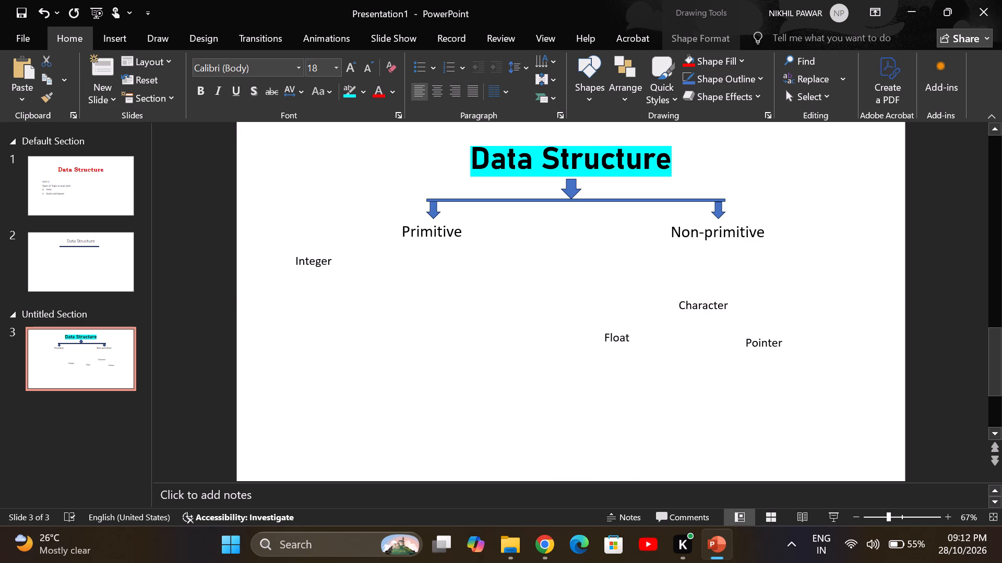
drag(300, 271, 300, 275)
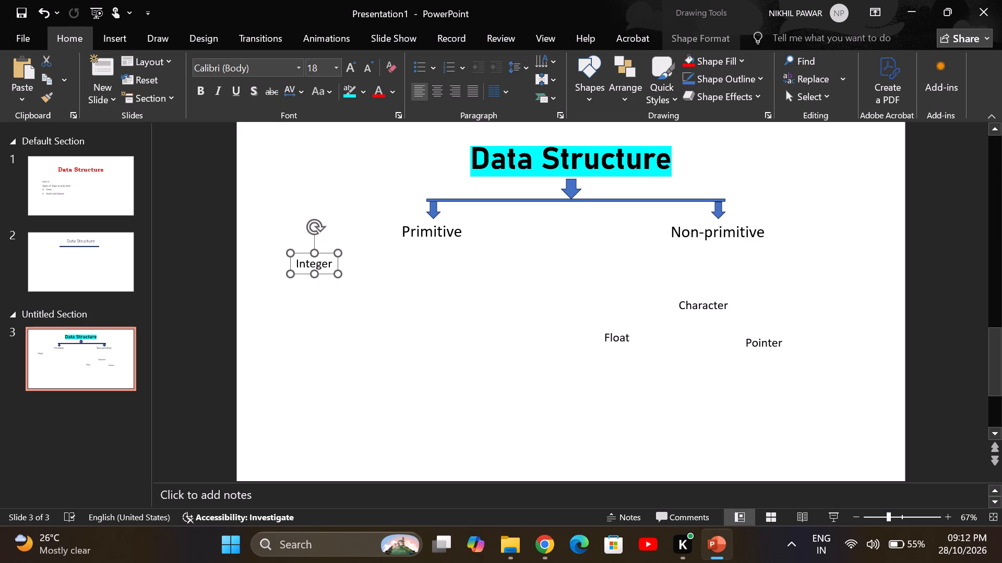
Move the "Float" label just to the right of "Integer", roughly level with it, below the "Primitive" label.
click(618, 341)
click(623, 341)
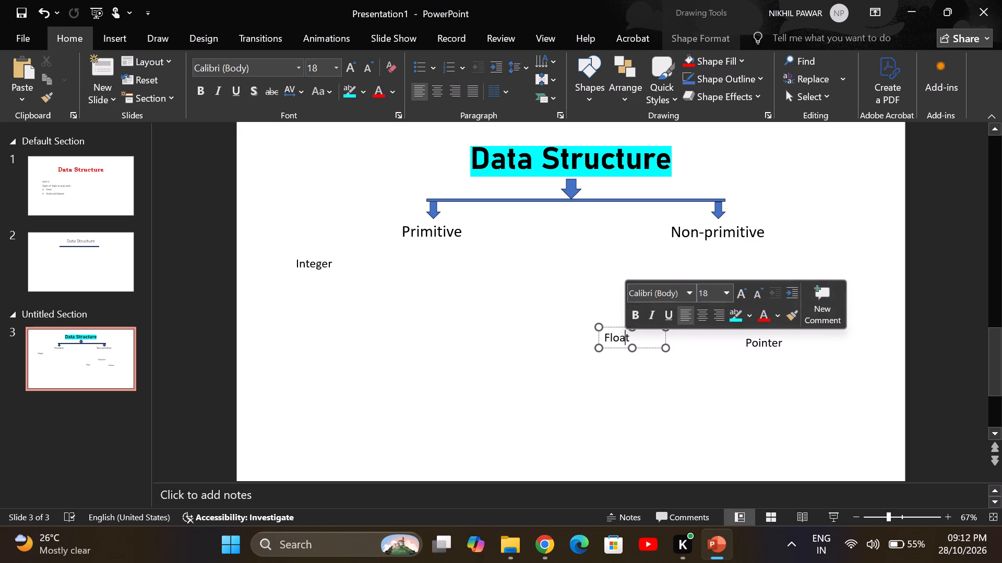
double_click(605, 338)
click(605, 338)
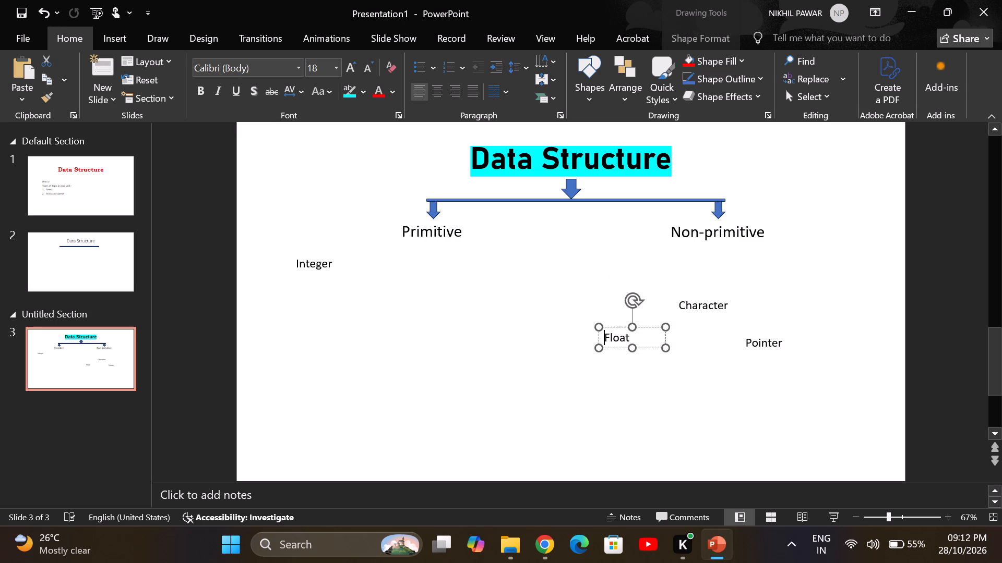
double_click(605, 338)
click(615, 381)
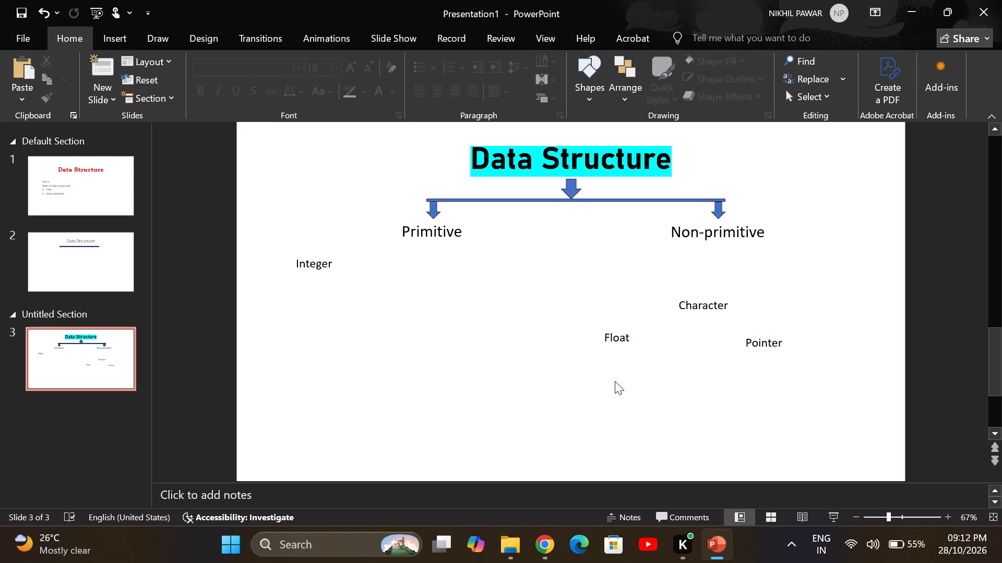
click(633, 340)
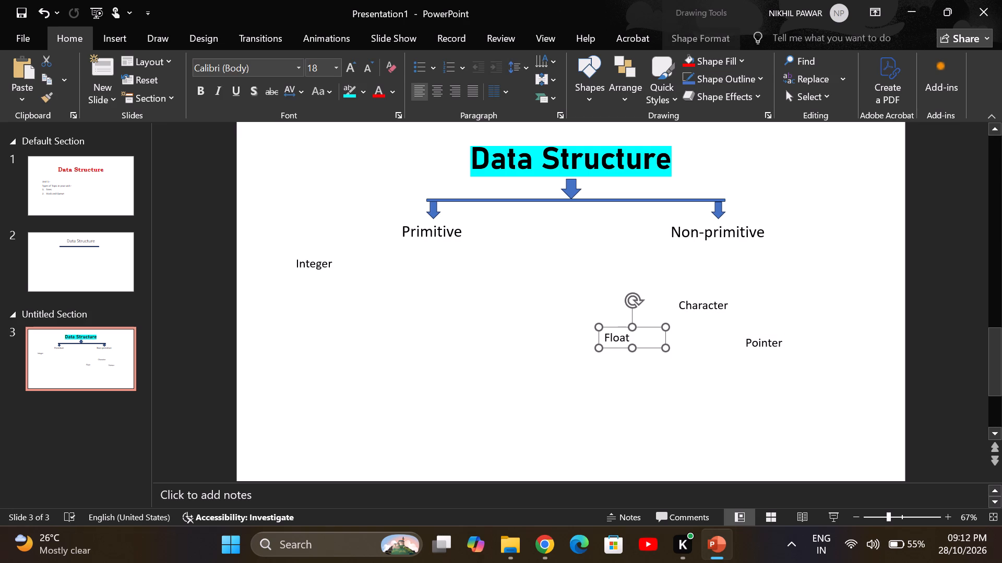
click(633, 339)
drag(636, 341, 527, 302)
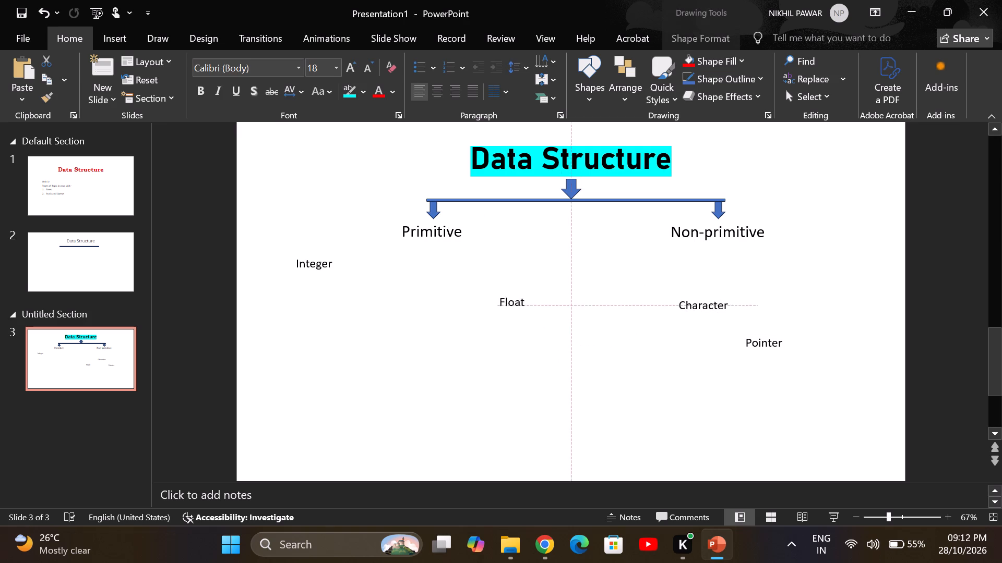
drag(527, 302, 407, 261)
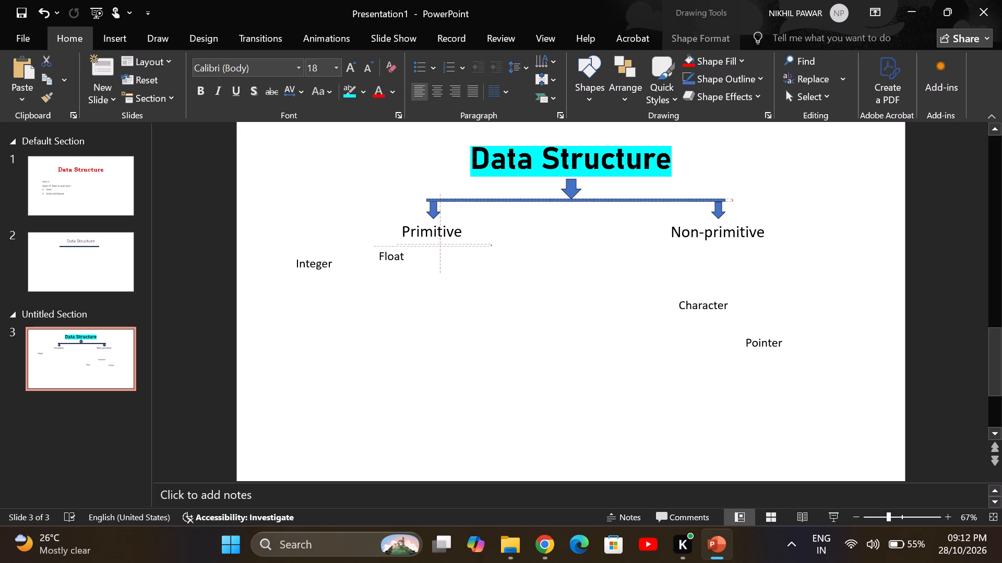
drag(407, 261, 391, 268)
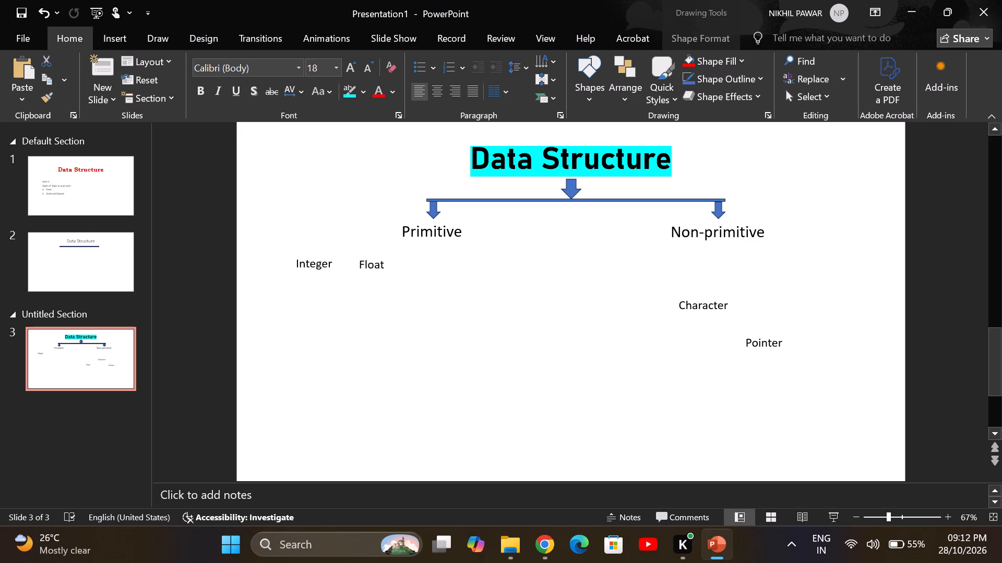
drag(391, 268, 394, 271)
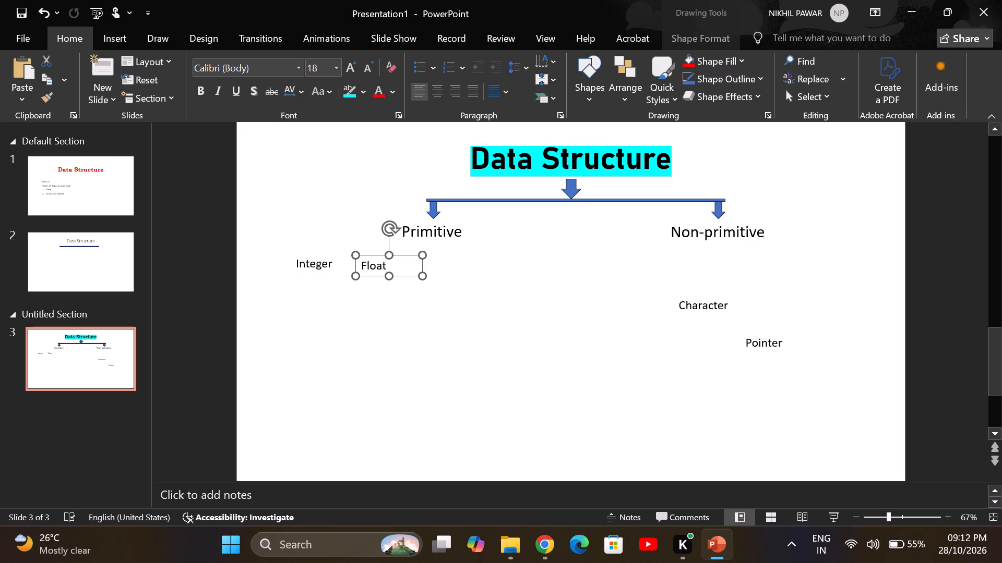
click(394, 271)
Move the "Character" label to the right of "Float", aligned with it and directly beneath the "Primitive" label.
click(692, 305)
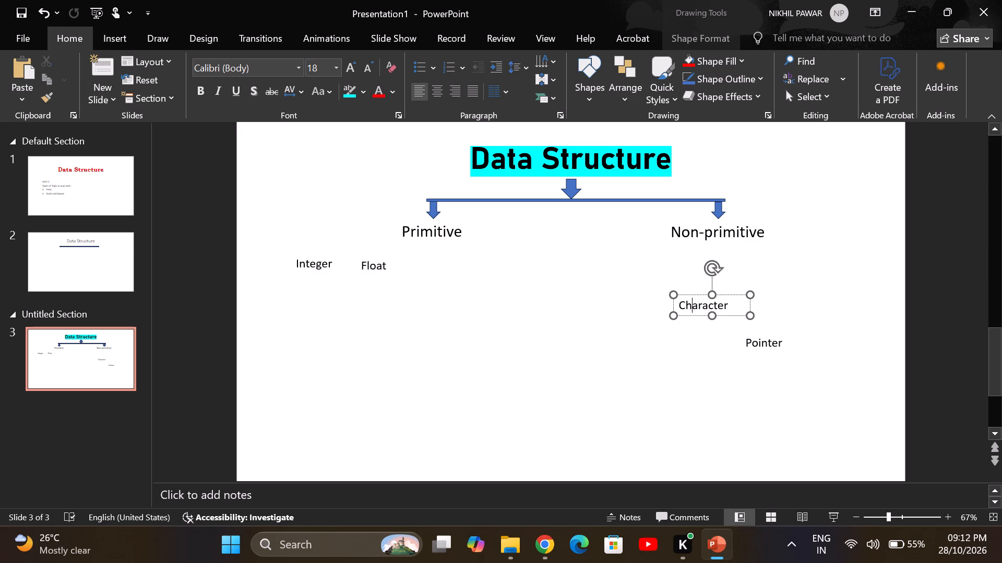
double_click(736, 302)
double_click(736, 304)
drag(736, 304, 656, 296)
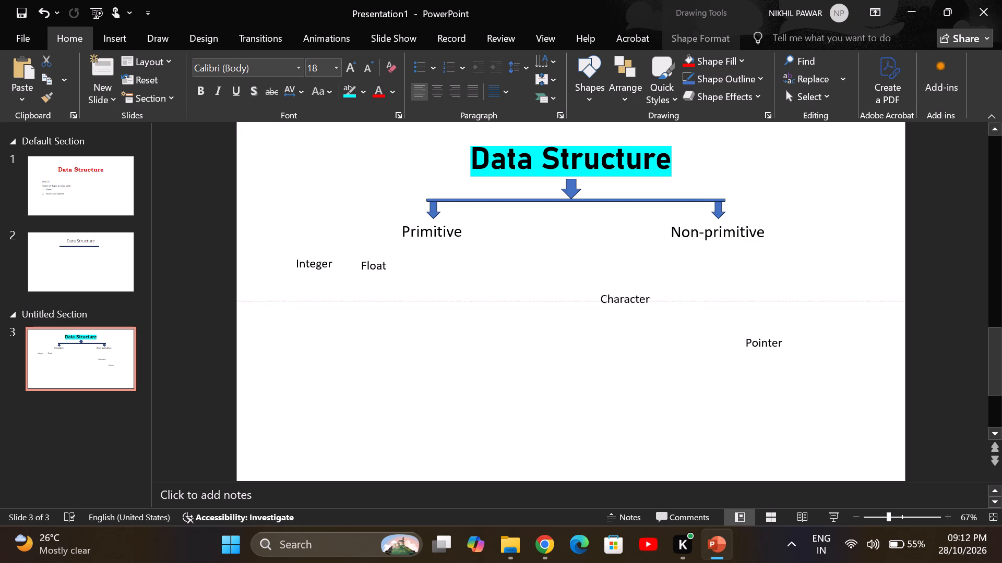
drag(656, 296, 482, 266)
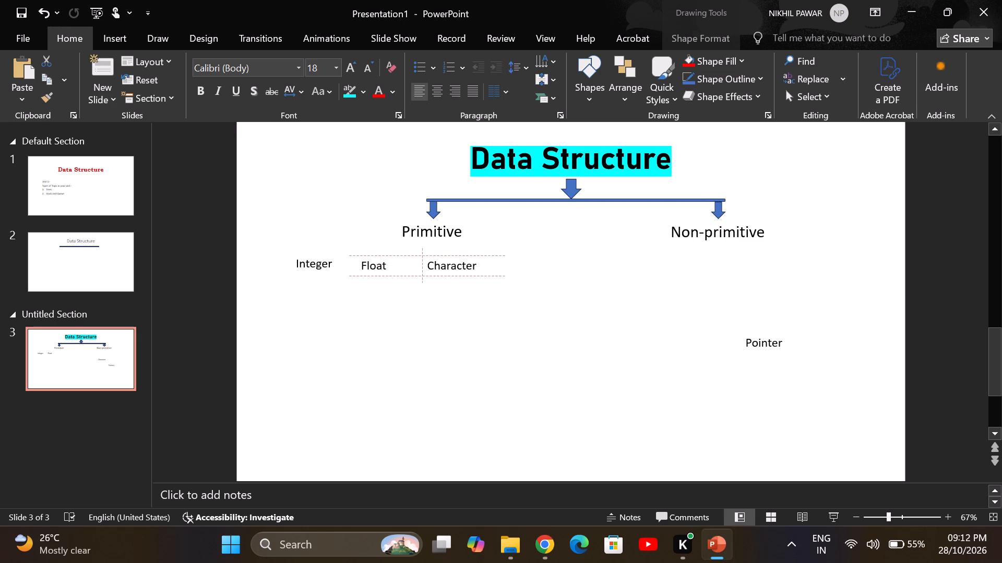
drag(482, 266, 466, 266)
drag(466, 266, 469, 267)
Move the "Pointer" label to the right of "Character" in the same row under "Primitive", then deselect it.
click(779, 355)
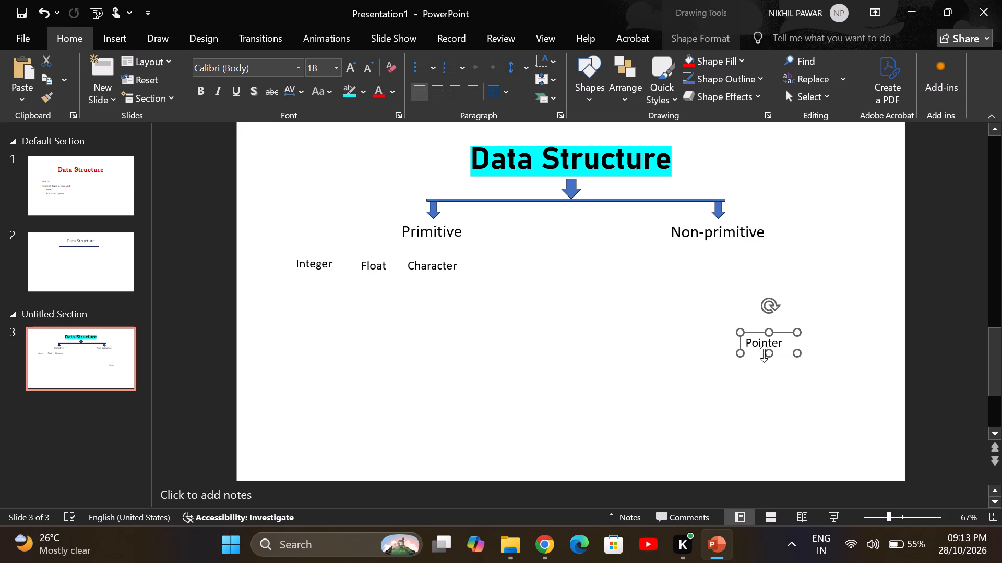
drag(786, 345, 675, 322)
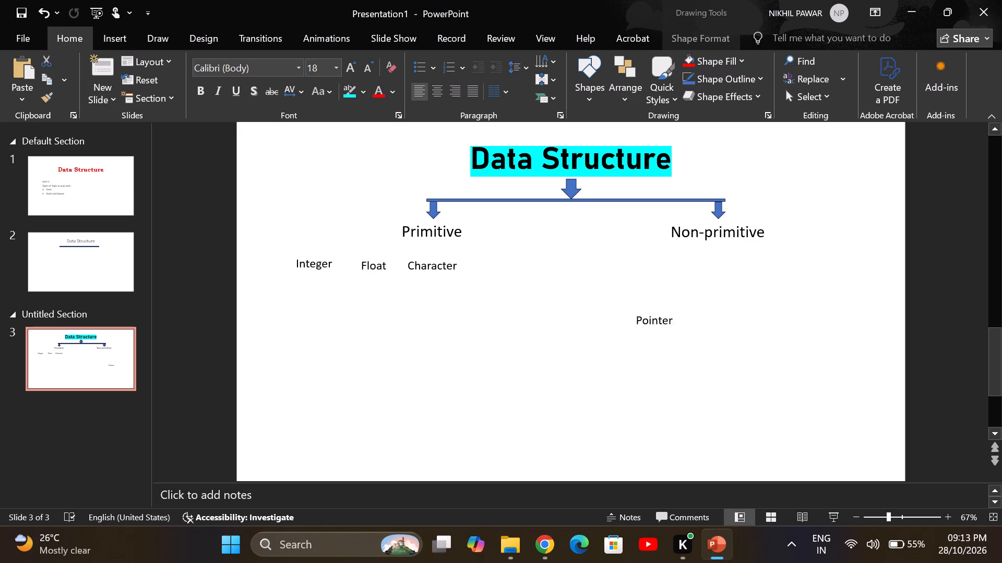
drag(675, 322, 516, 264)
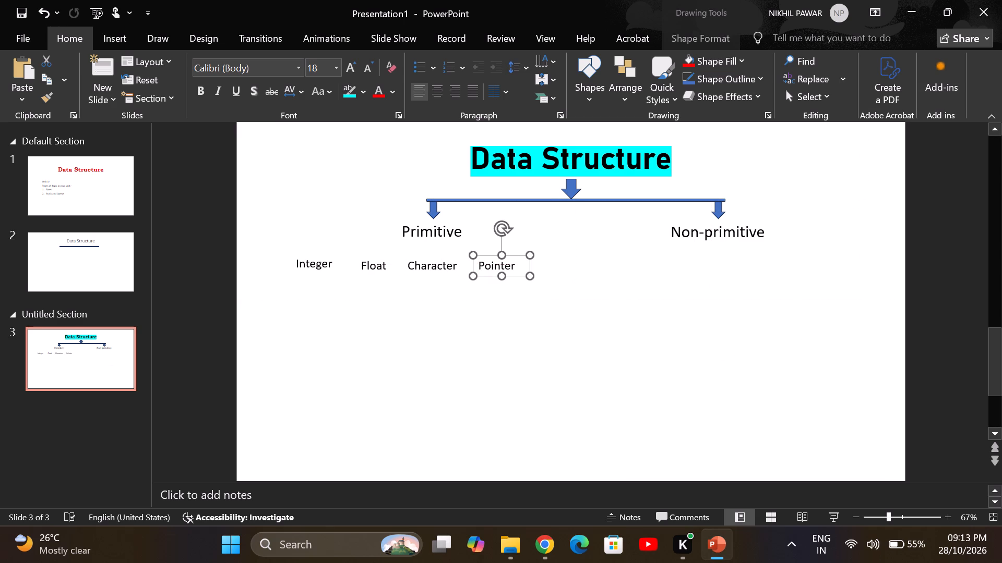
click(516, 264)
click(588, 340)
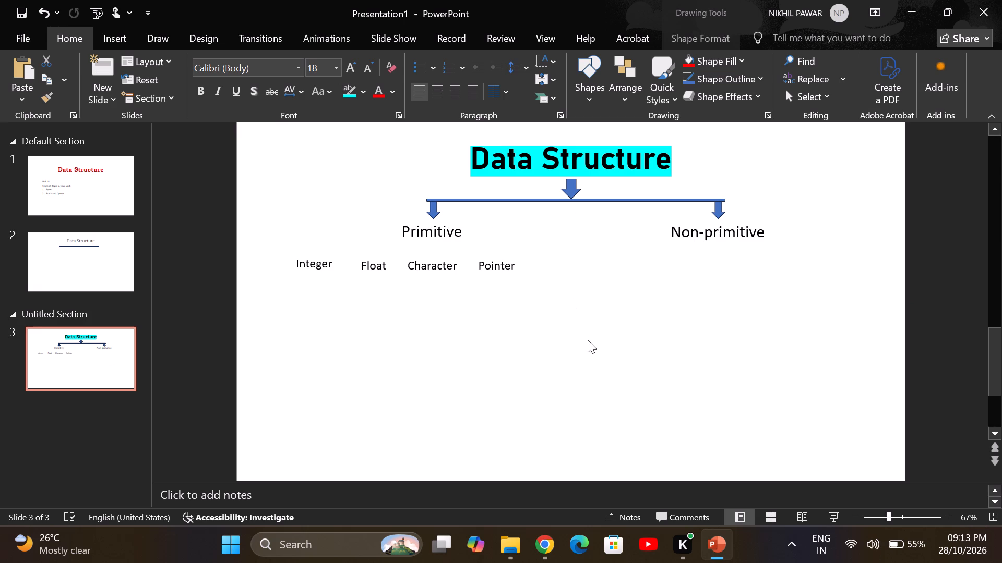
Draw an oval about 2.86 cm wide and 1.38 cm high at the "Integer" label and apply the white-fill, green-outline style.
click(579, 99)
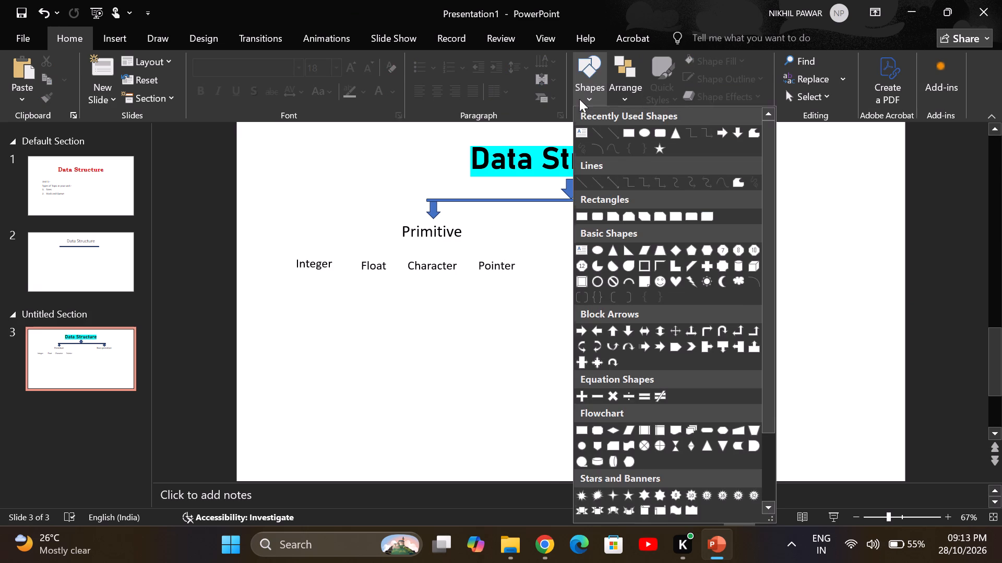
click(603, 257)
drag(294, 261, 348, 285)
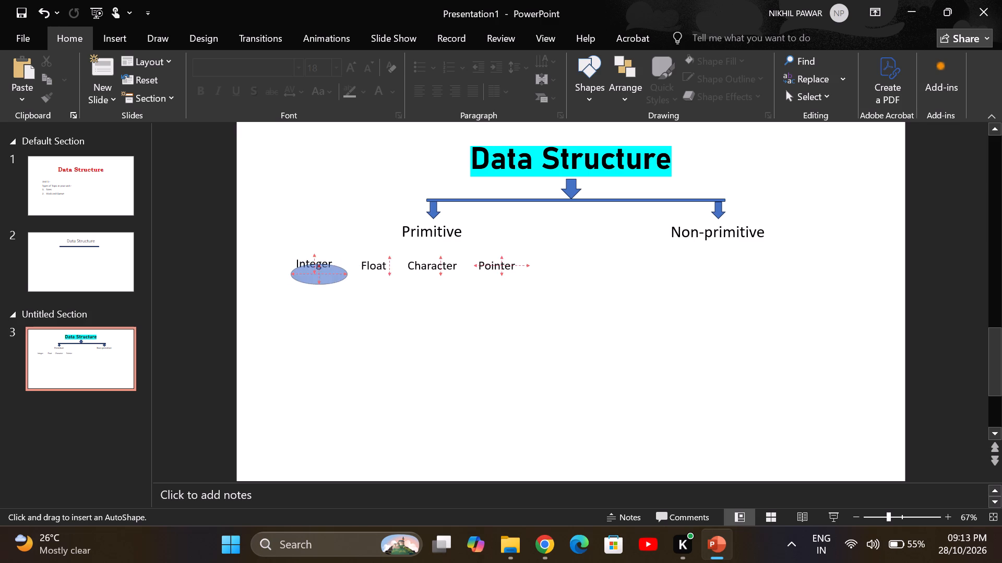
drag(348, 285, 348, 292)
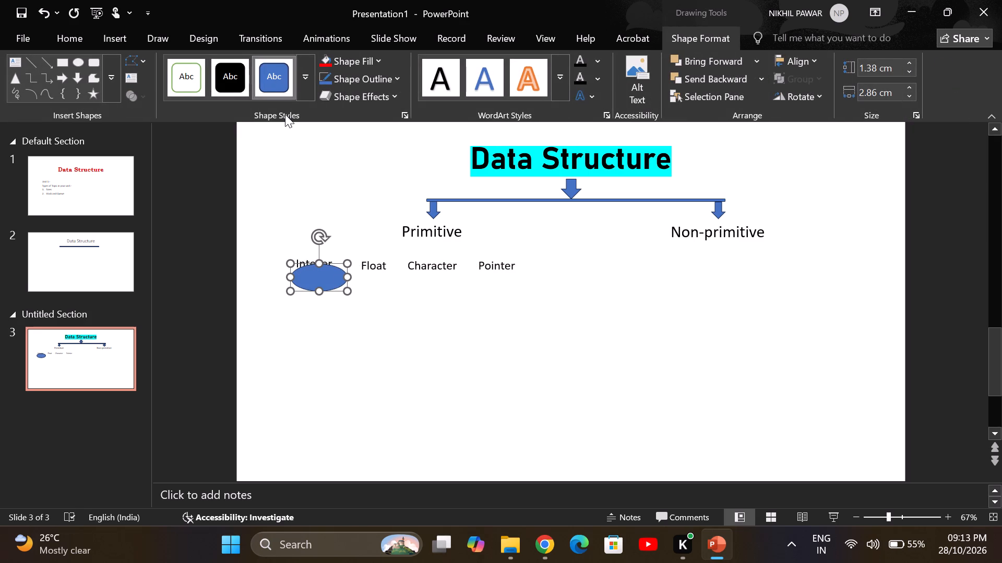
click(190, 66)
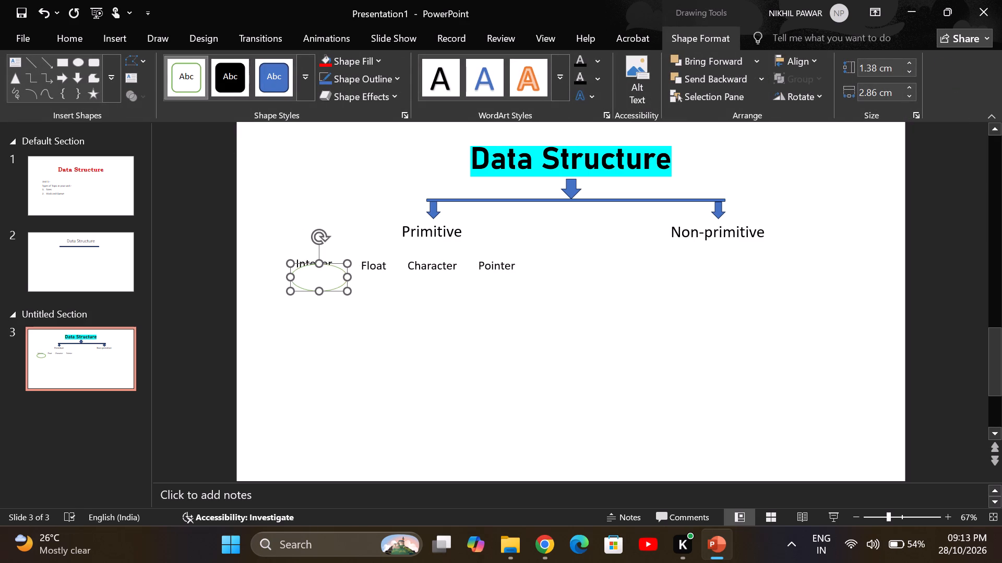
Position the green-outlined oval over the "Integer" label and adjust its stacking order, leaving it one level further back.
drag(321, 279, 316, 279)
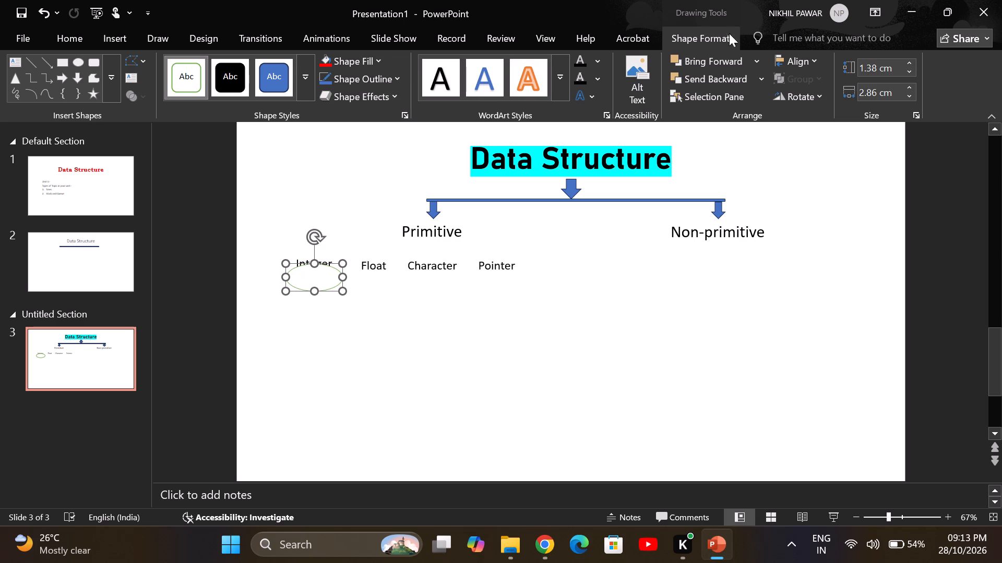
click(707, 78)
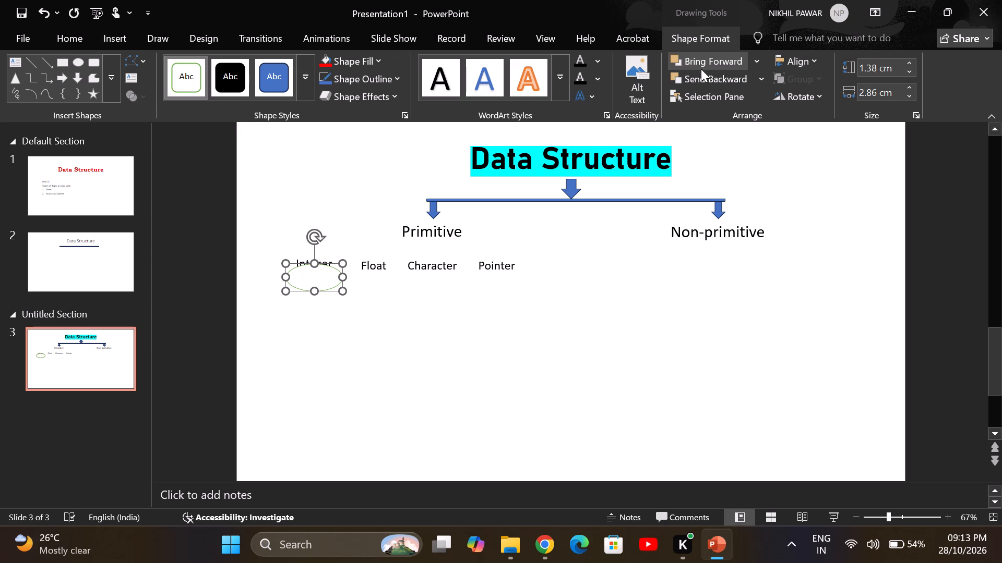
click(700, 74)
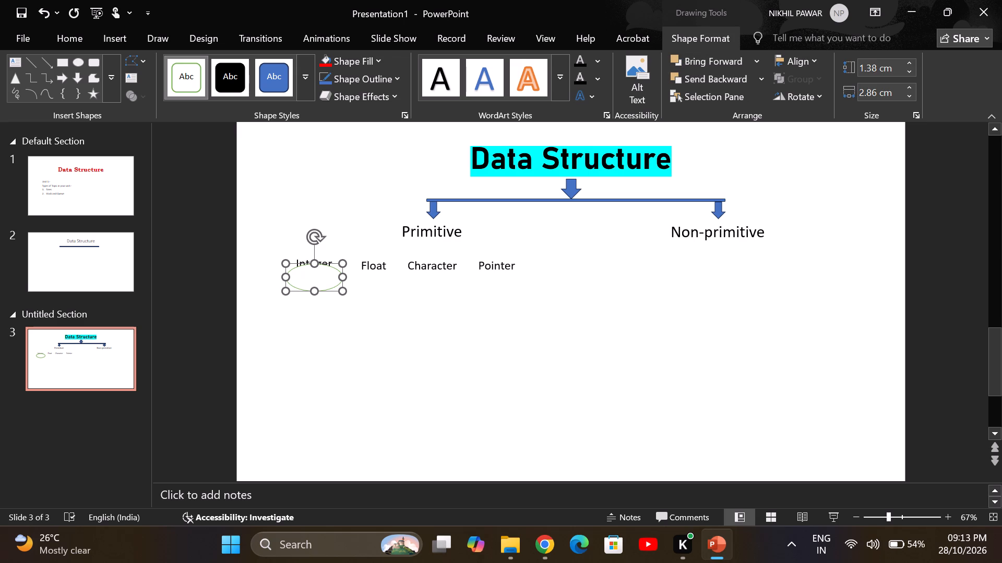
drag(322, 284, 323, 275)
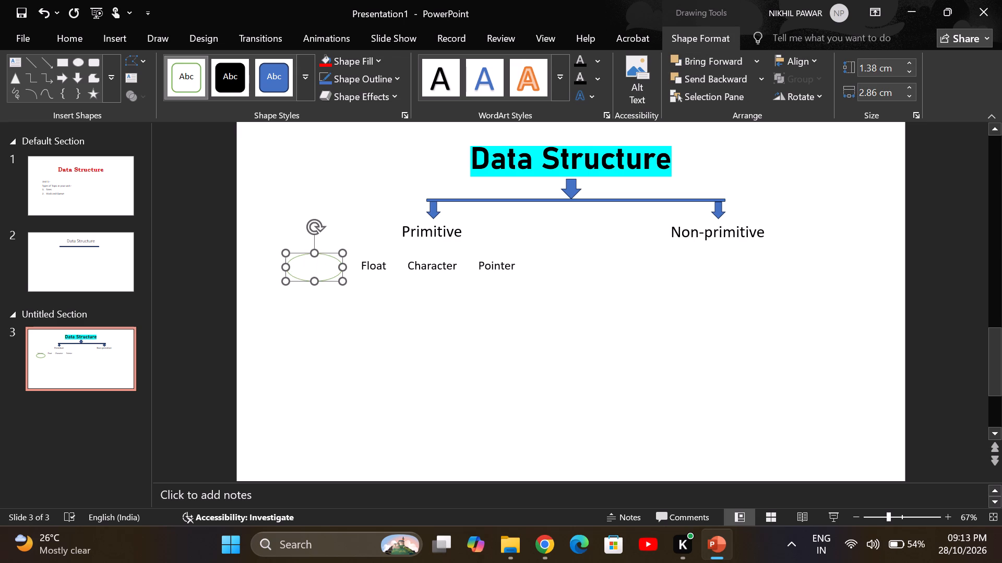
click(690, 55)
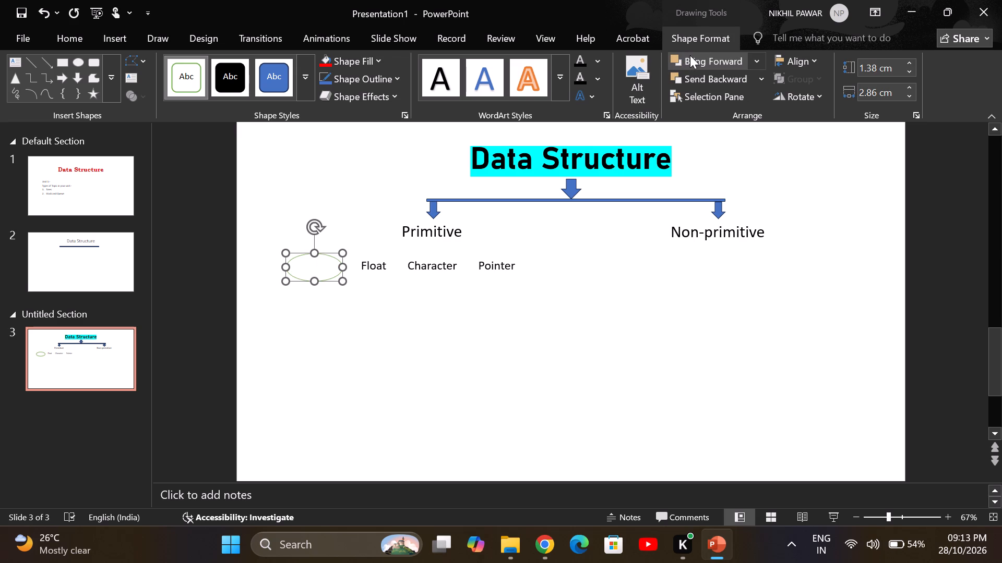
click(690, 55)
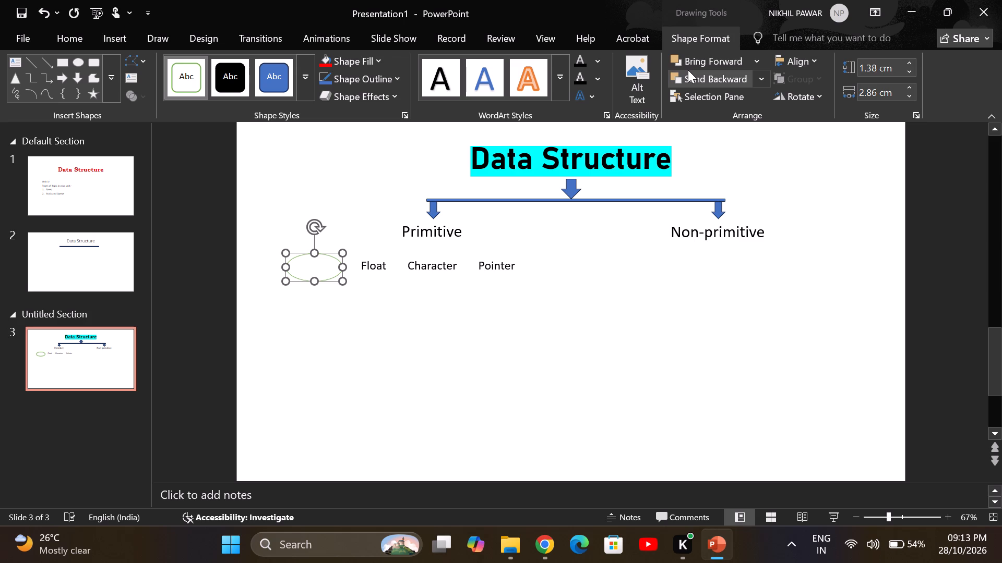
click(688, 70)
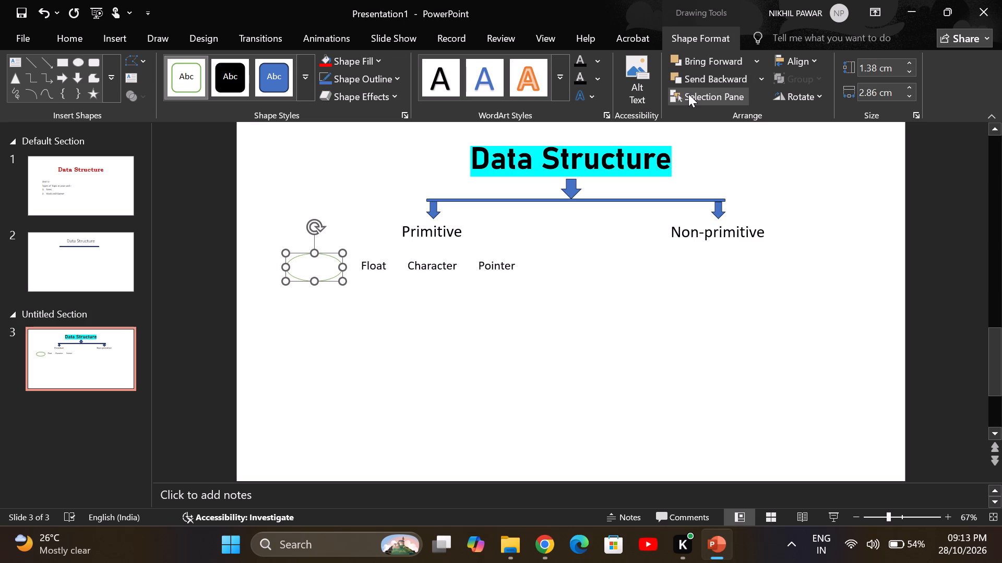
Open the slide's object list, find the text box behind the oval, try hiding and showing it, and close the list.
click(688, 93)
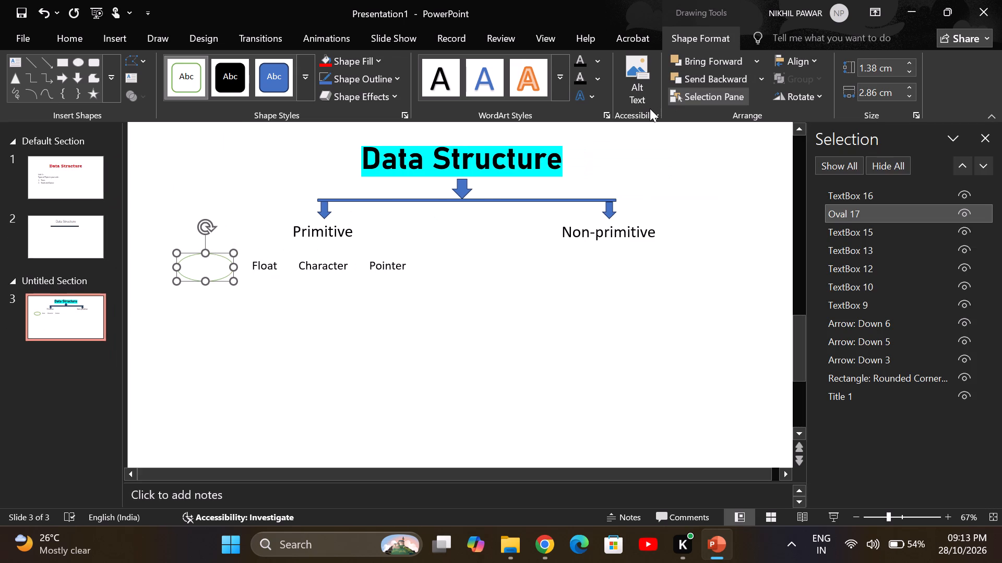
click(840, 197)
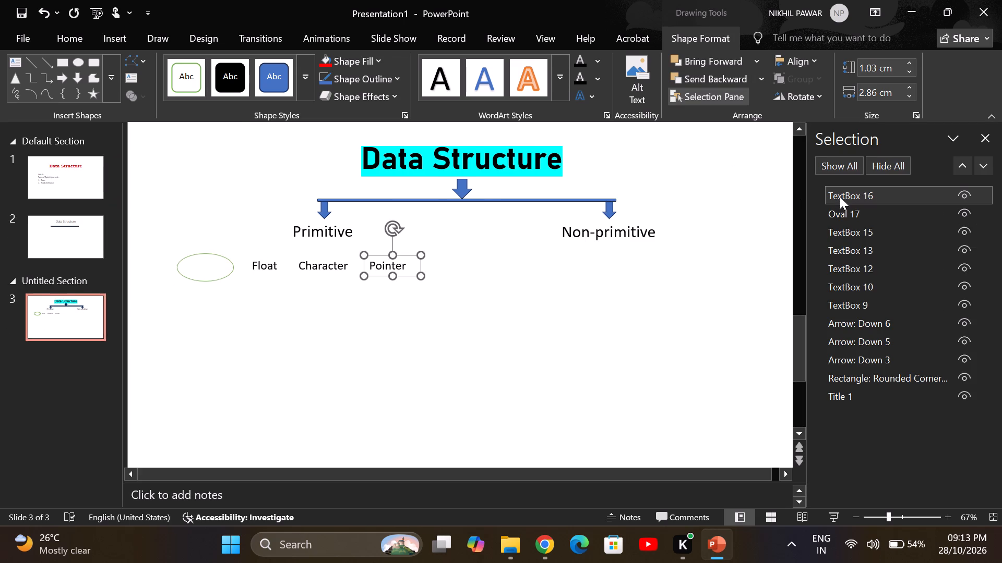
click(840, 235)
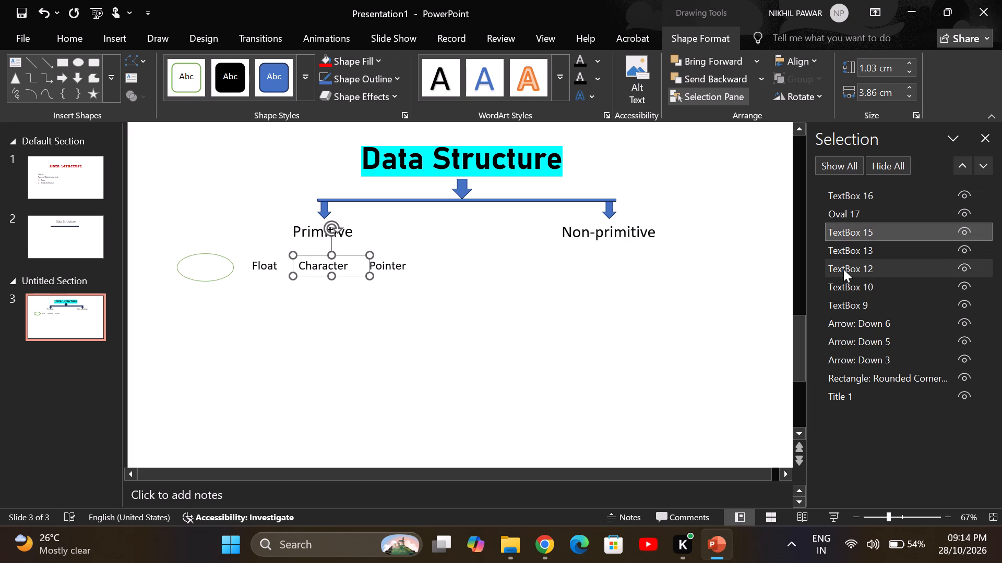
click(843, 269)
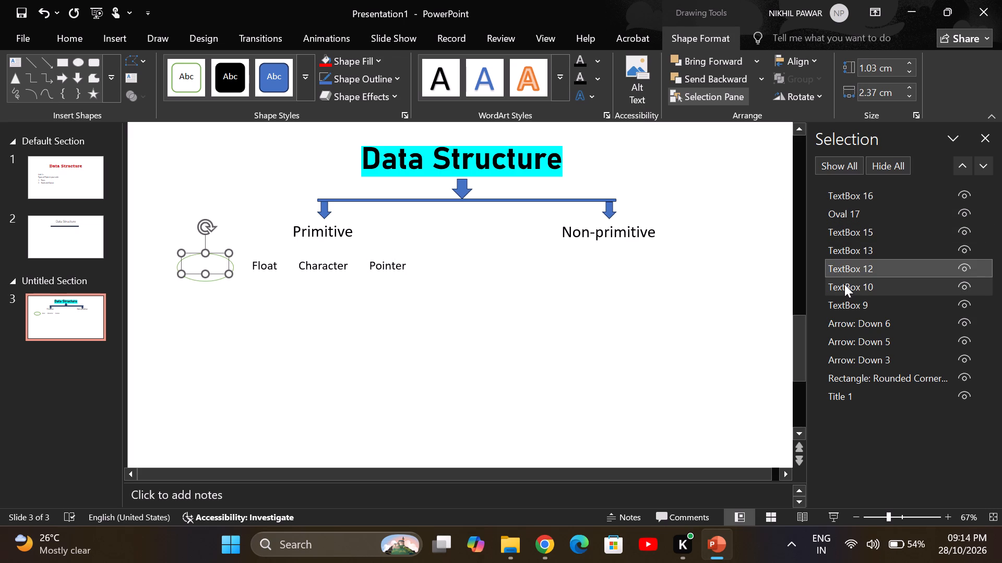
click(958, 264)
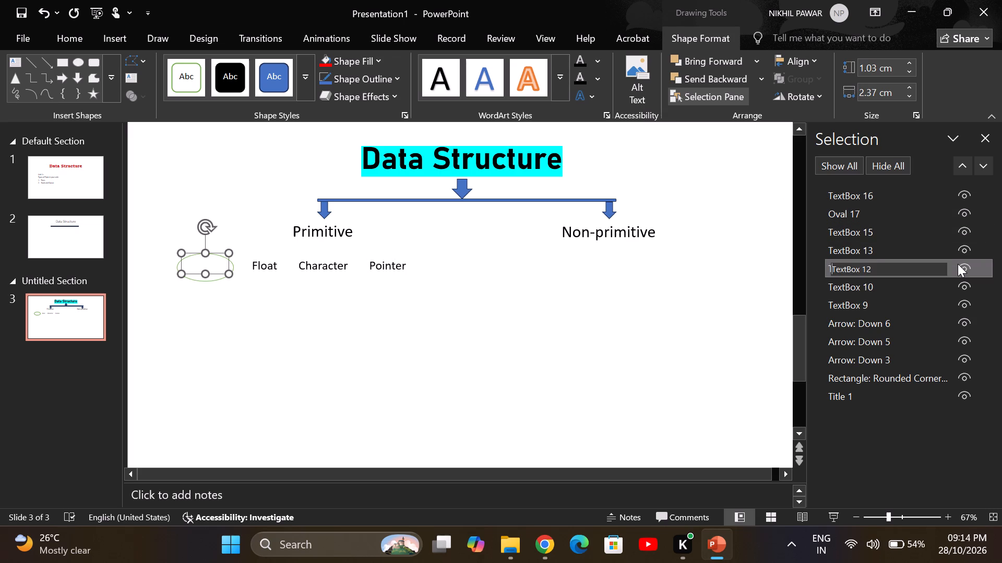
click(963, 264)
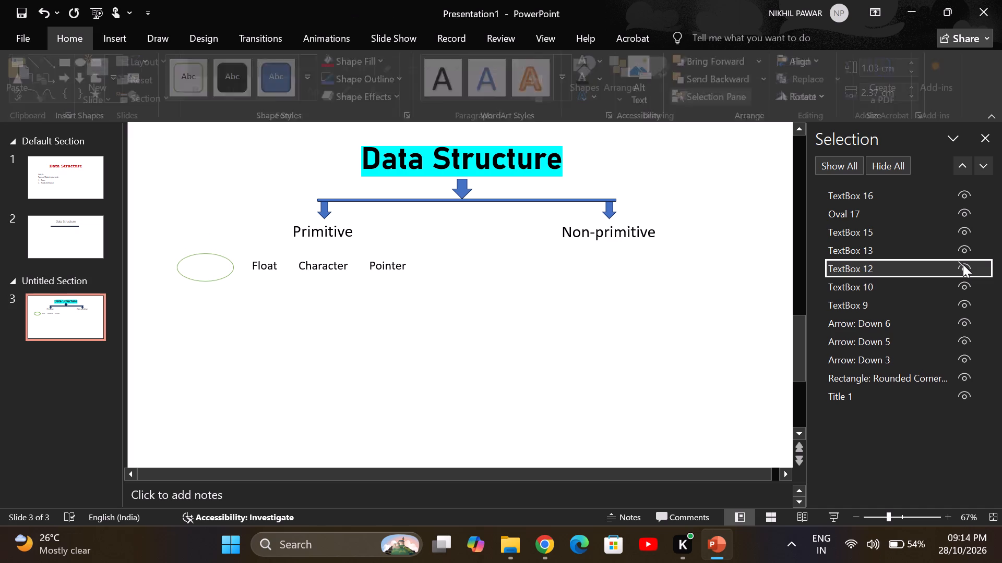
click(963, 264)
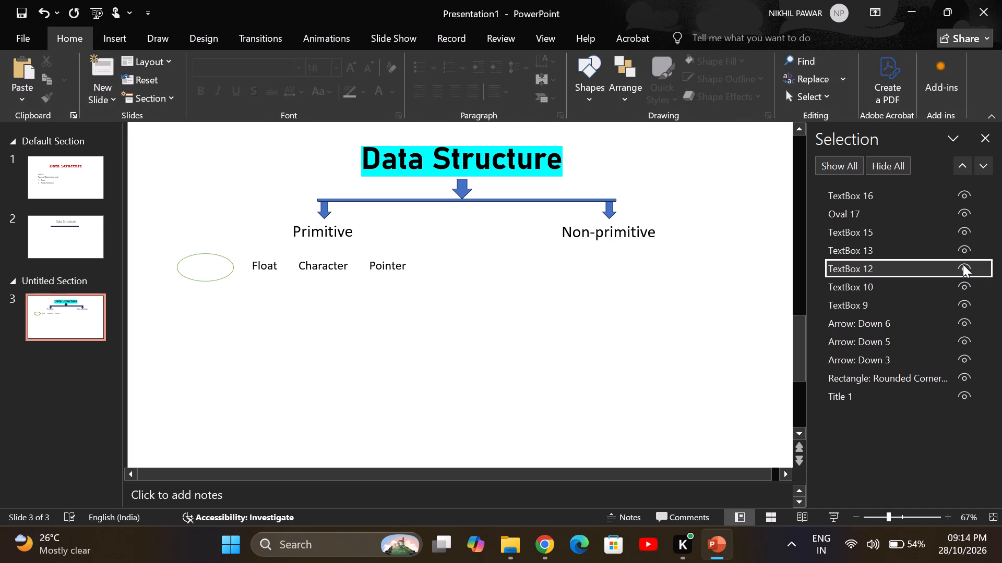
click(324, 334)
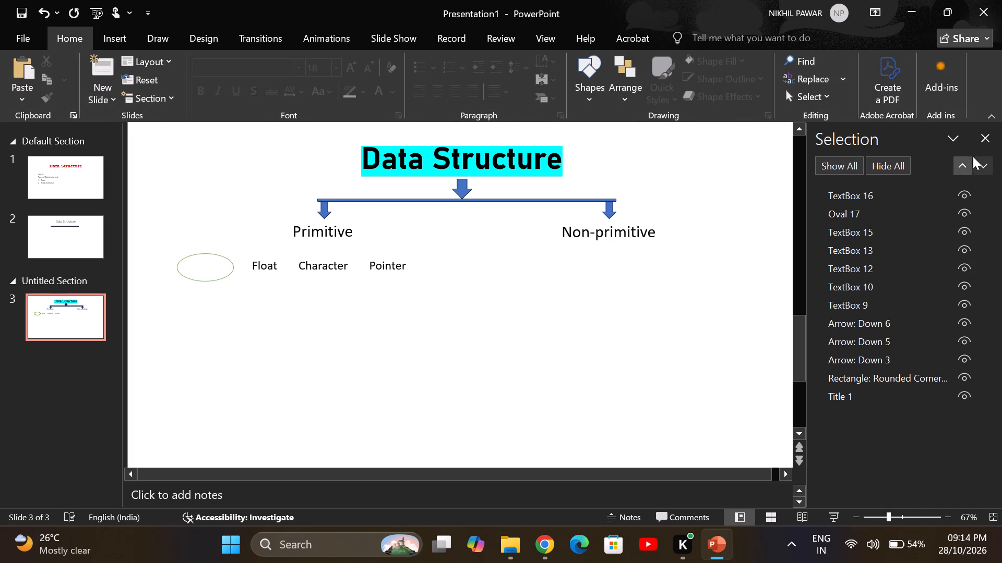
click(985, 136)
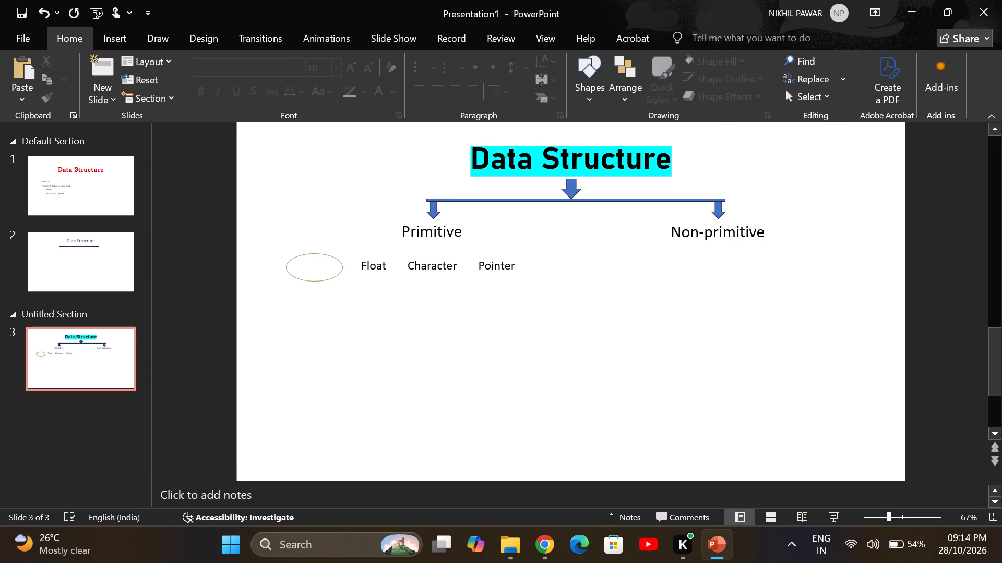
Draw a second oval about 3.86 cm wide and 1.28 cm high over the "Float" label.
click(317, 267)
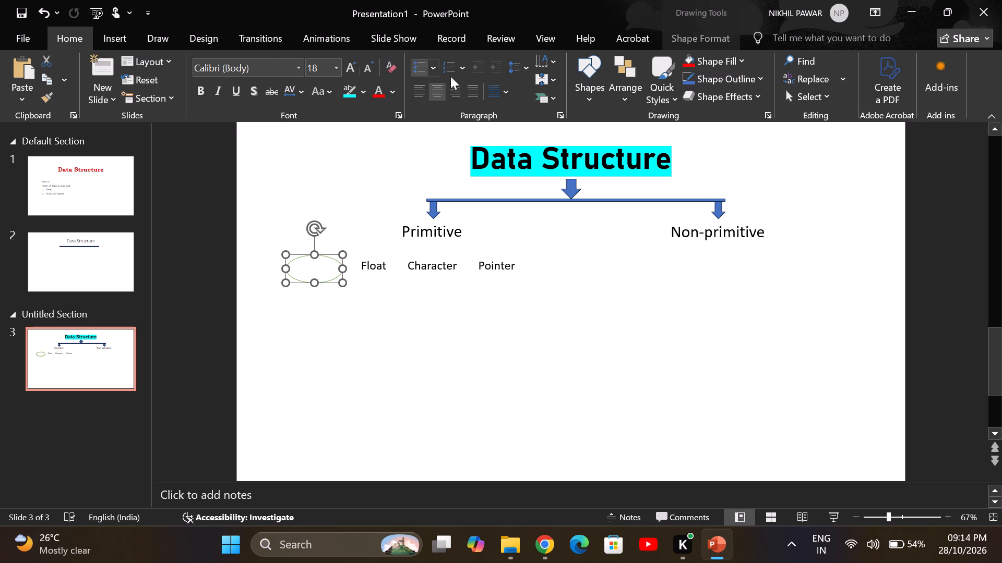
click(593, 95)
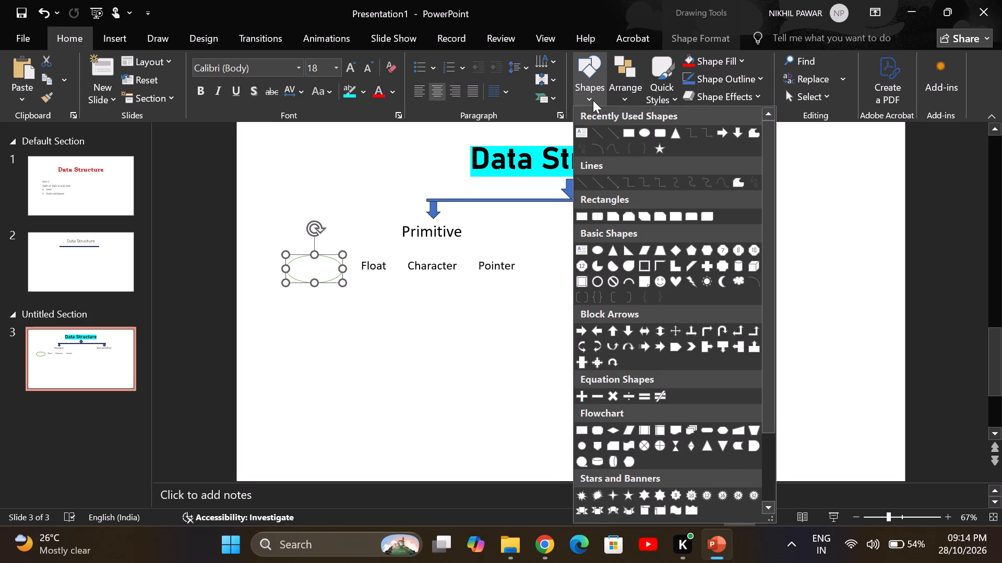
click(591, 246)
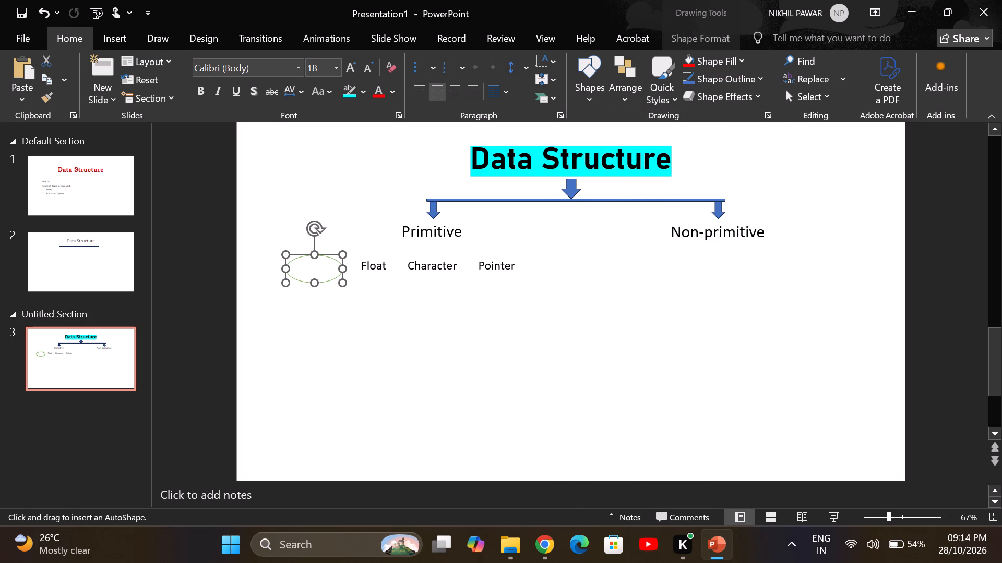
drag(363, 259, 410, 281)
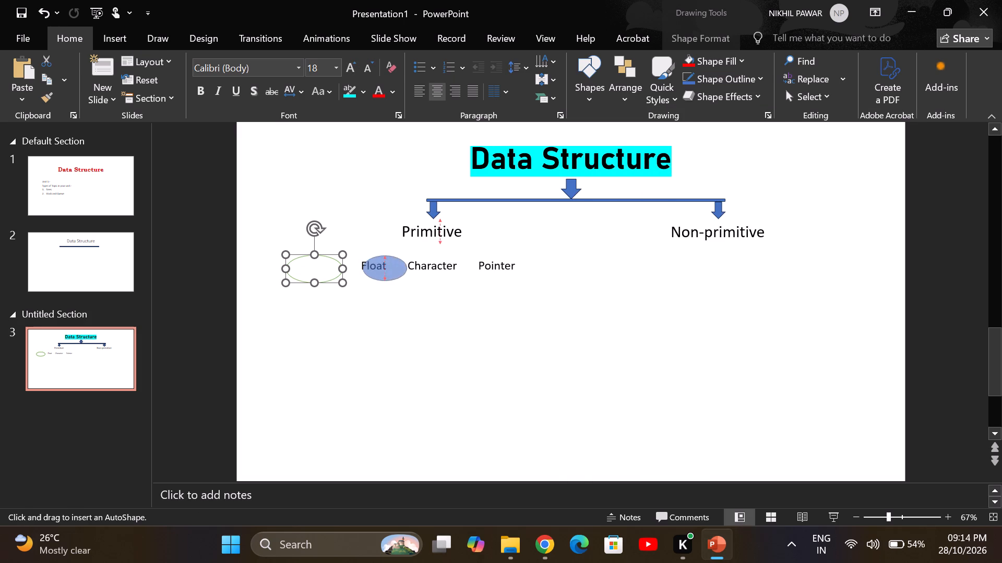
drag(410, 281, 439, 279)
Shift the blue oval over "Float" and narrow it to about 2.81 cm, fitting between the outlined oval and "Character".
drag(409, 275, 405, 275)
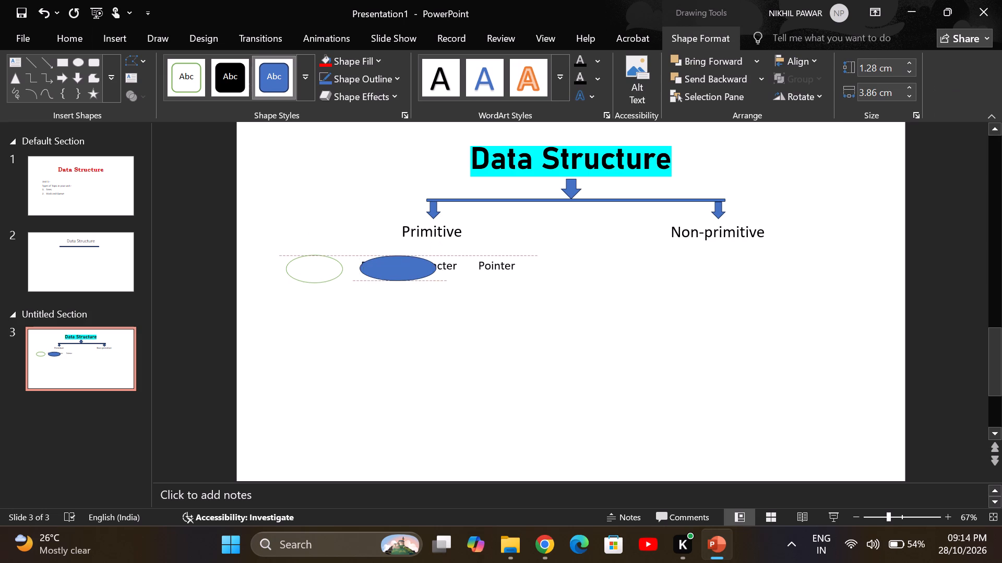
drag(405, 275, 389, 273)
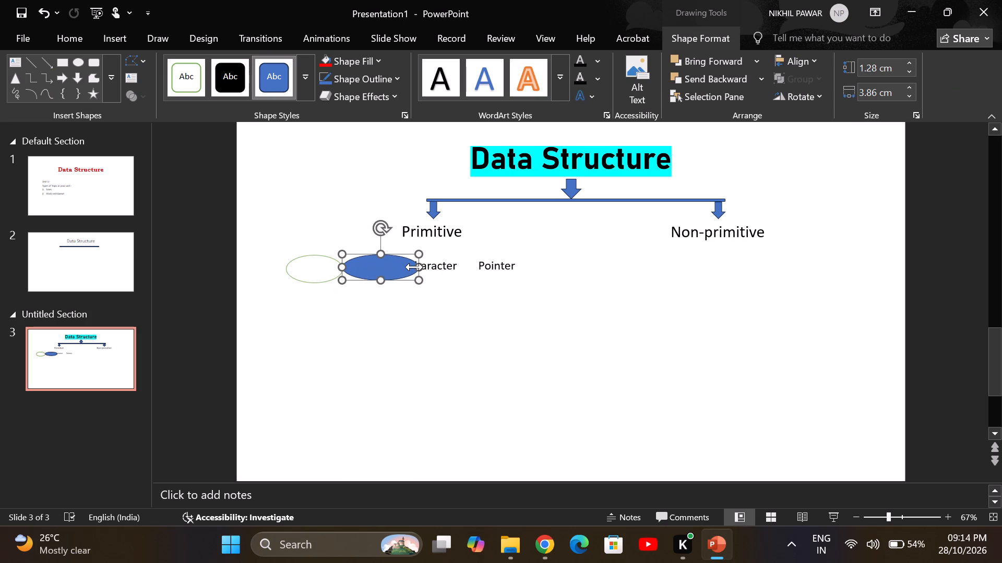
drag(417, 268, 407, 268)
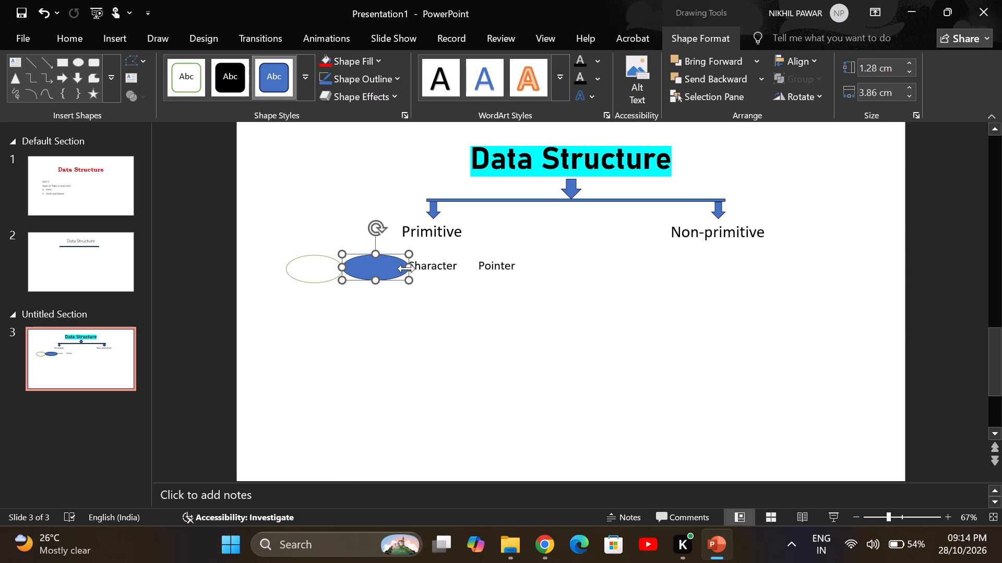
drag(343, 267, 345, 267)
drag(345, 267, 350, 267)
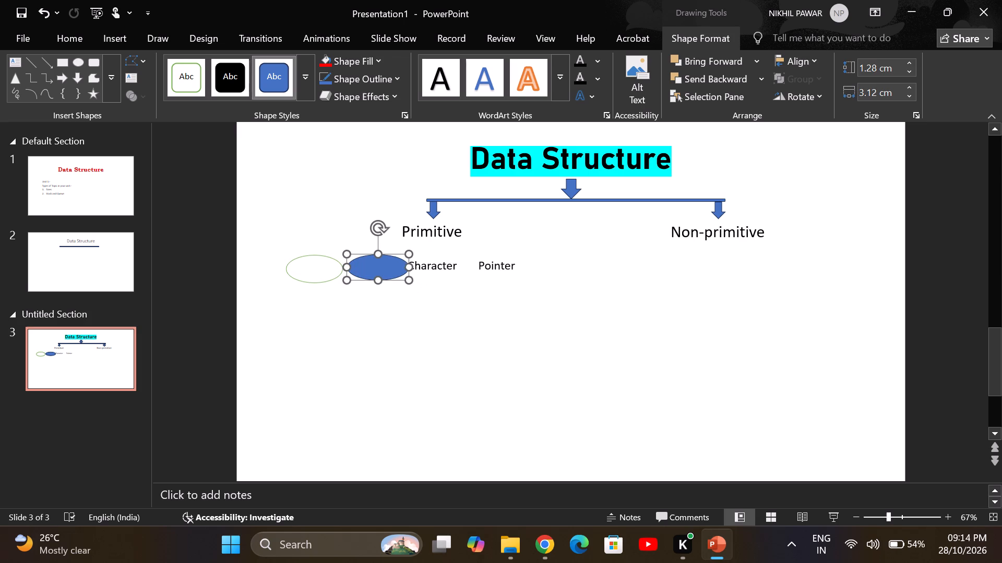
drag(408, 269, 397, 268)
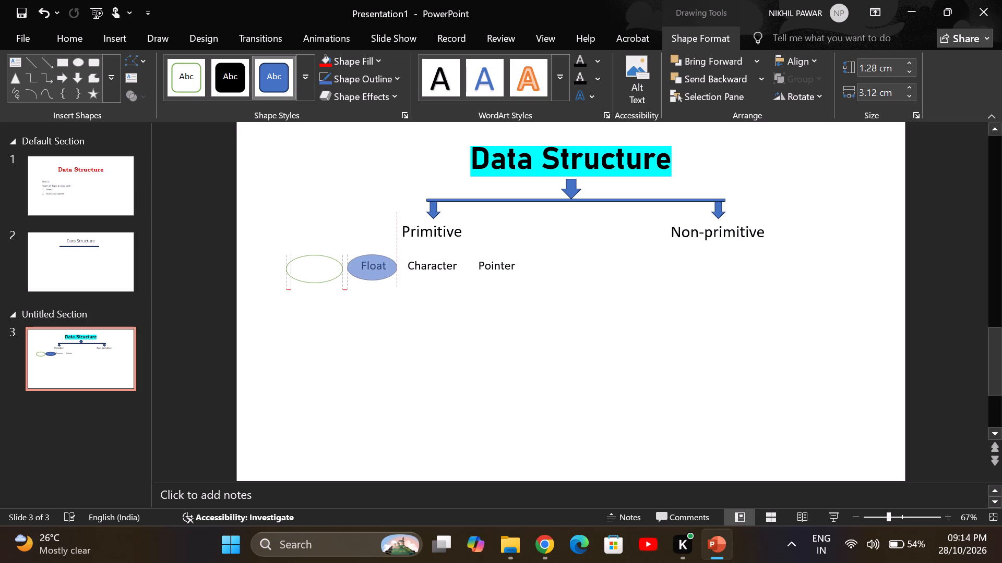
drag(397, 268, 401, 267)
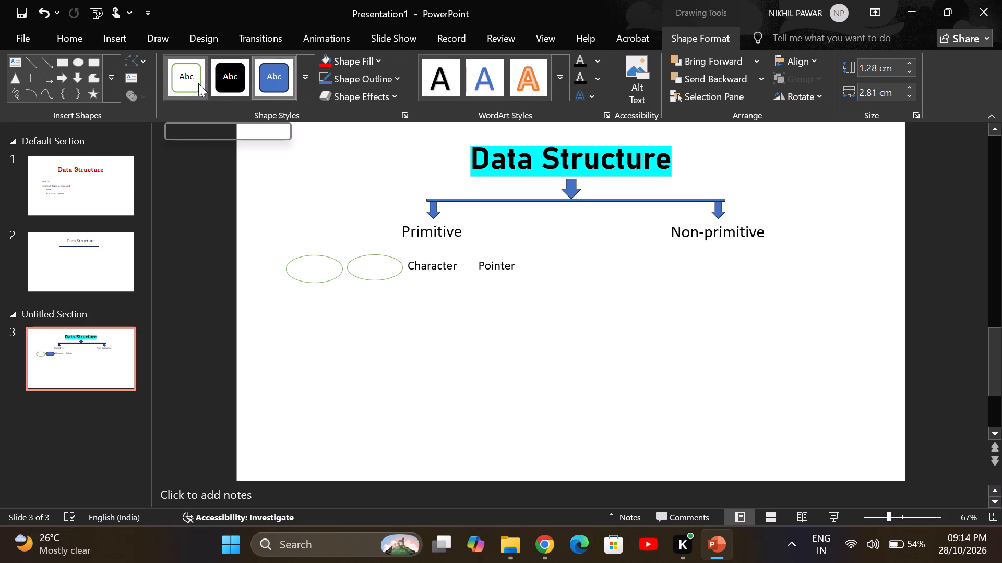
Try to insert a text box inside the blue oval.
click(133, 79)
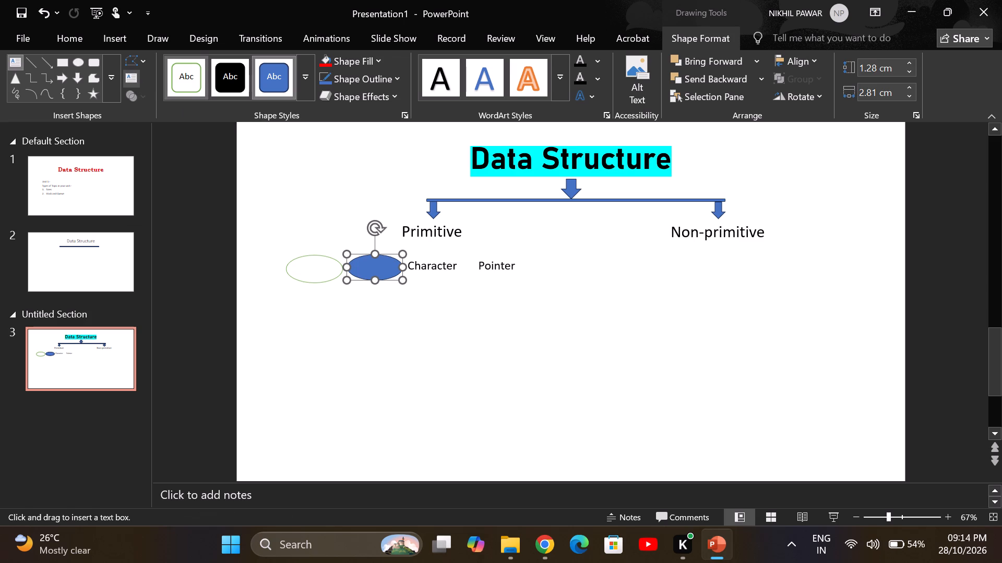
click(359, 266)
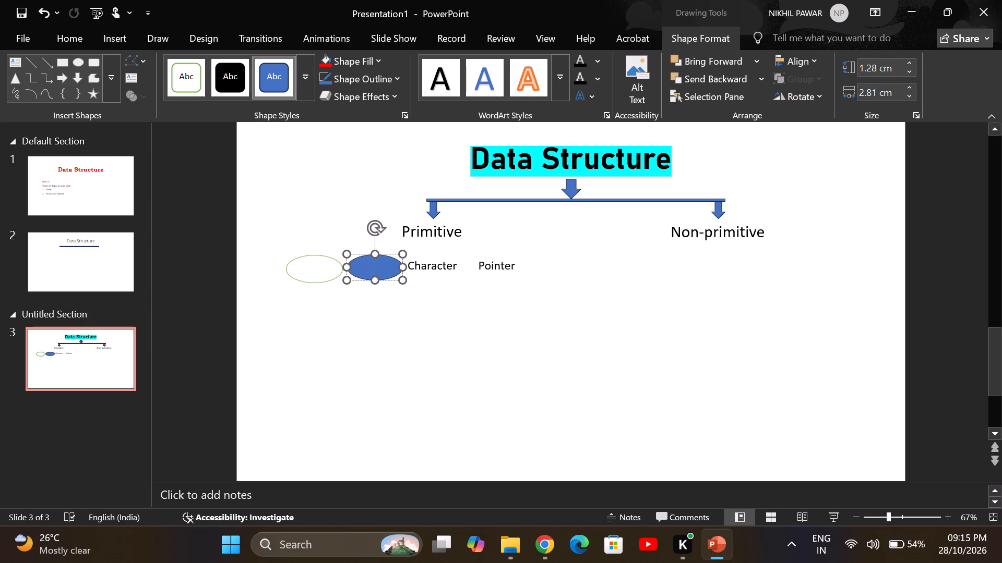
Move the blue oval off the "Float" label to just below it.
drag(380, 266, 390, 302)
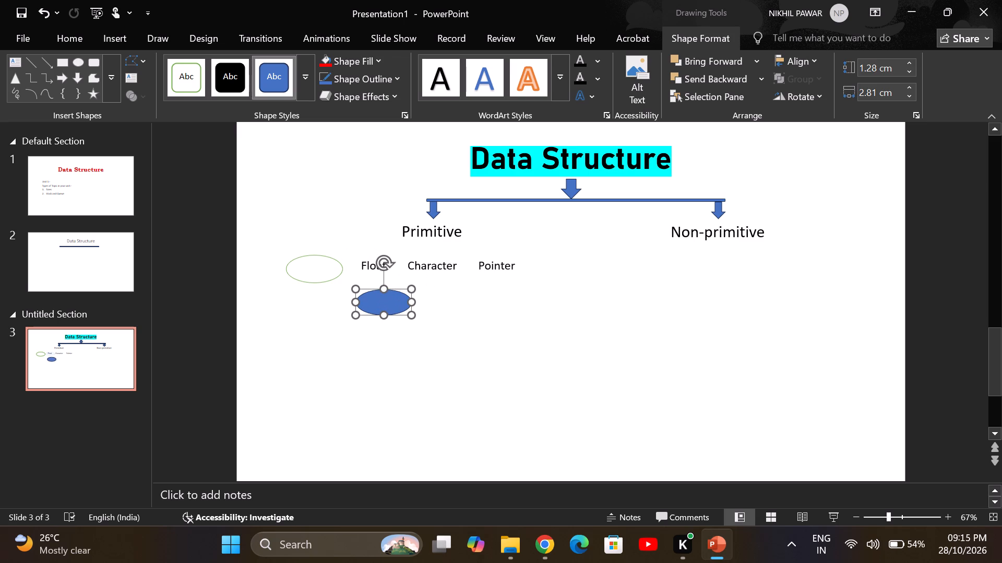
Copy the "Float" label text under Primitive.
click(369, 265)
triple_click(369, 265)
click(369, 265)
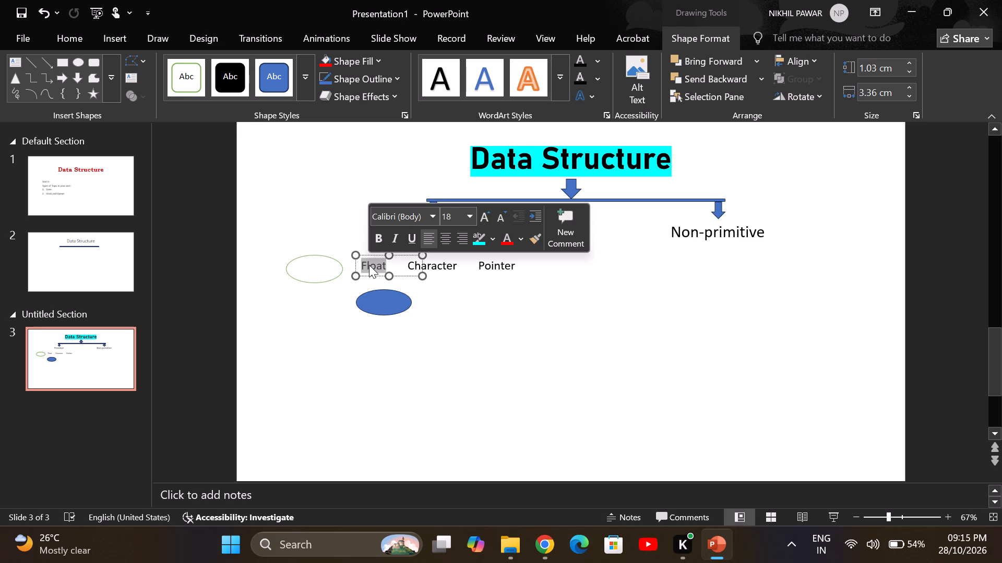
key(ctrl+c)
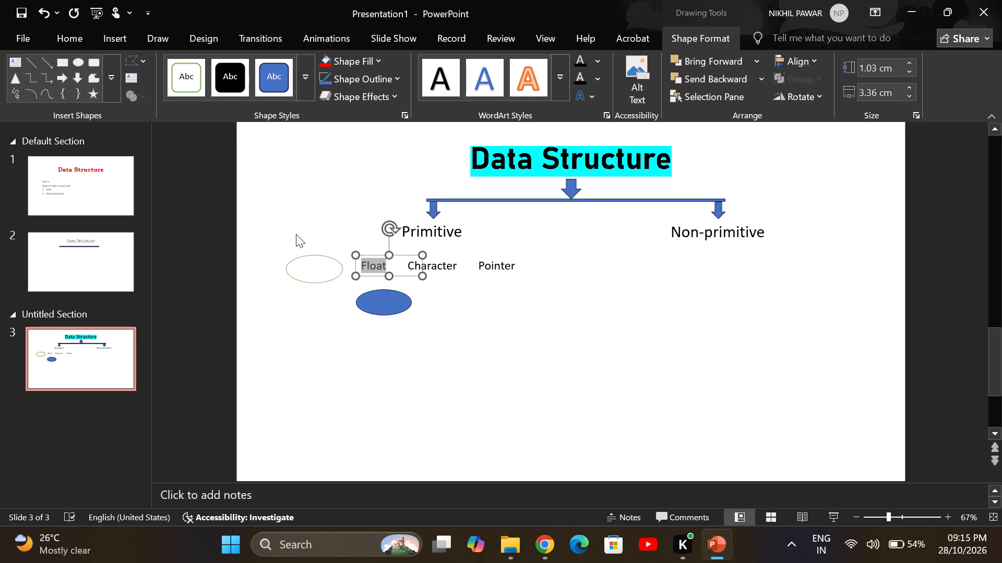
Move the outlined oval aside to copy the "Integer" label text, return the oval over the label, and paste "Integer" inside it.
click(307, 277)
double_click(315, 268)
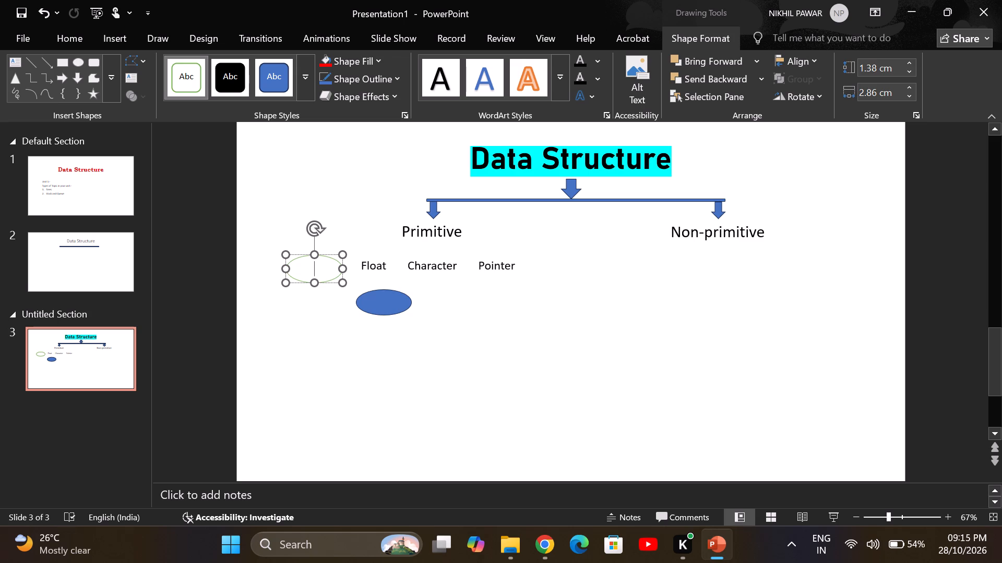
drag(325, 270, 319, 305)
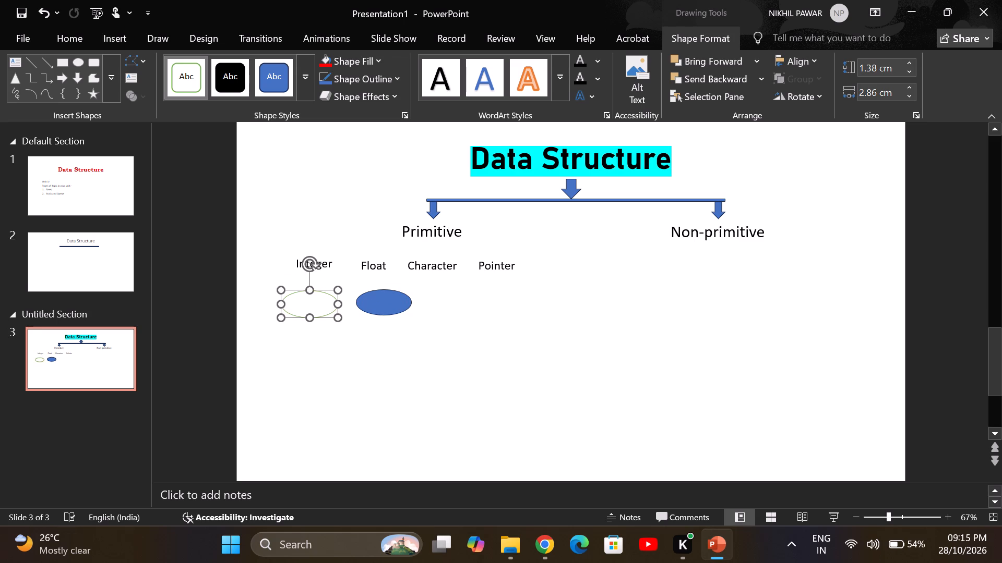
double_click(324, 266)
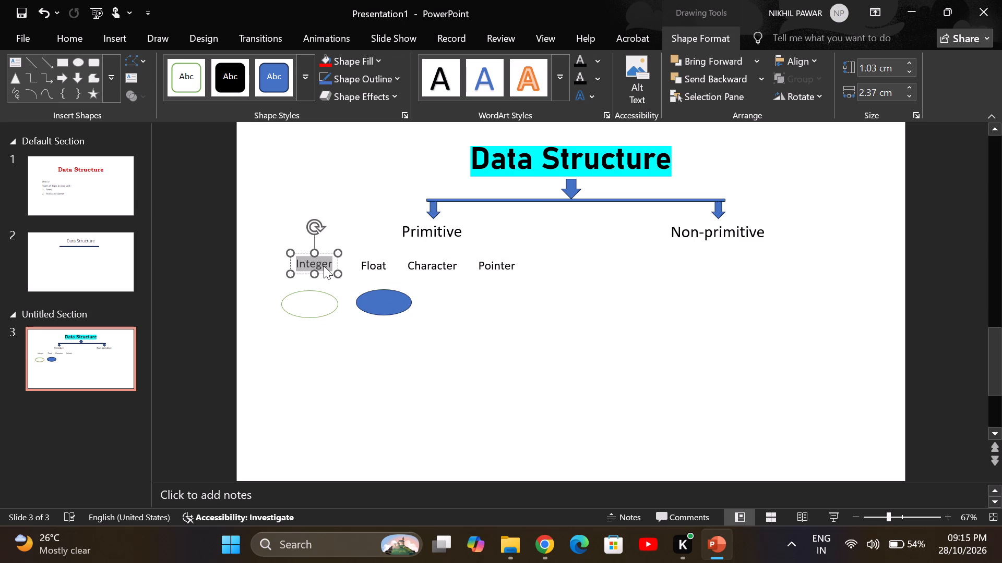
key(ctrl+c)
drag(307, 297, 311, 279)
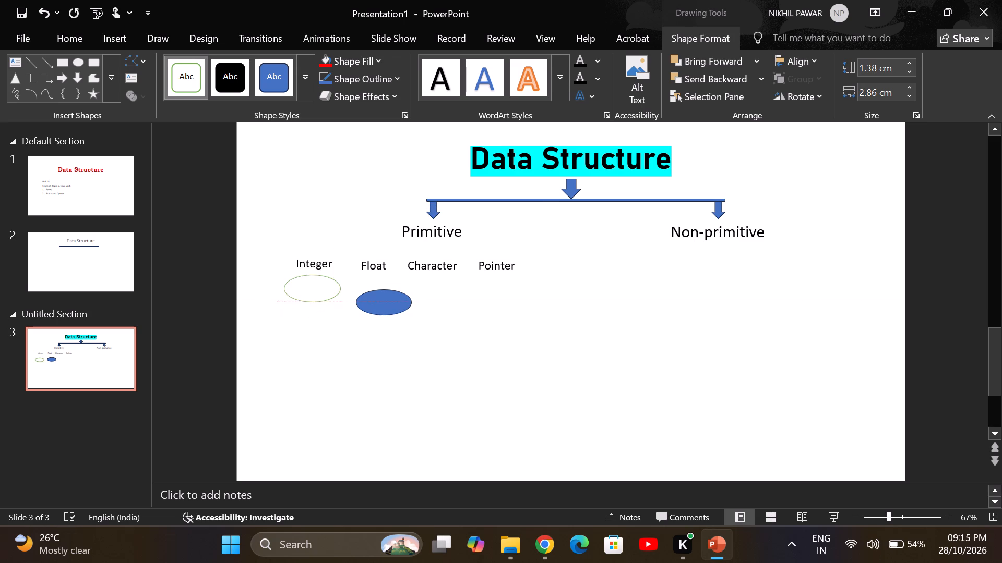
drag(311, 279, 312, 261)
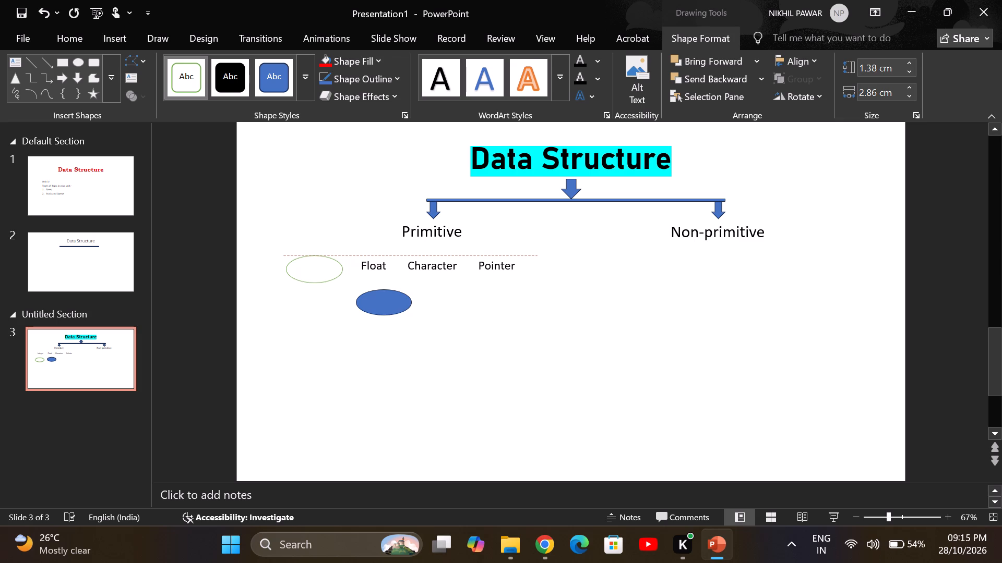
drag(312, 261, 312, 261)
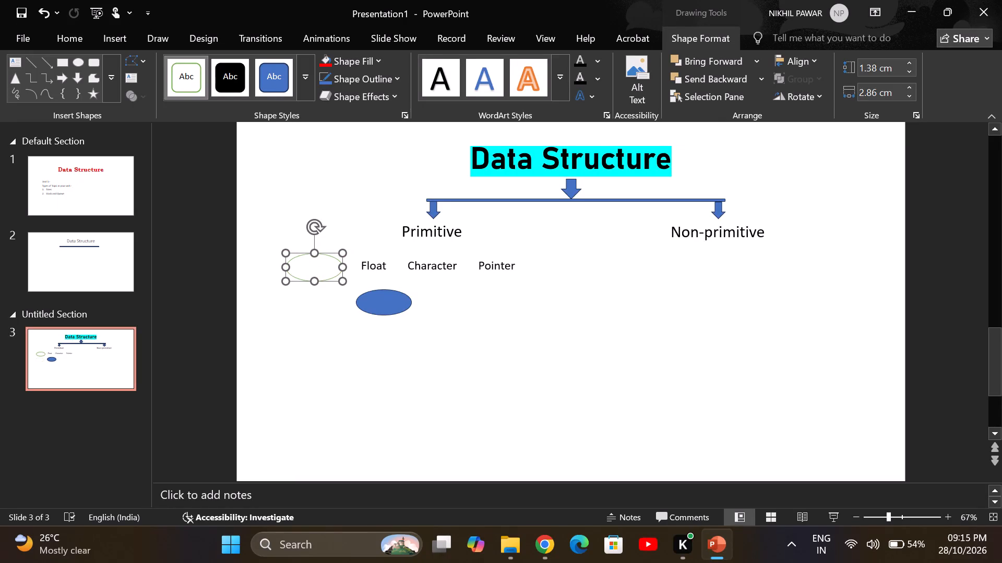
double_click(308, 265)
click(308, 265)
key(ctrl+v)
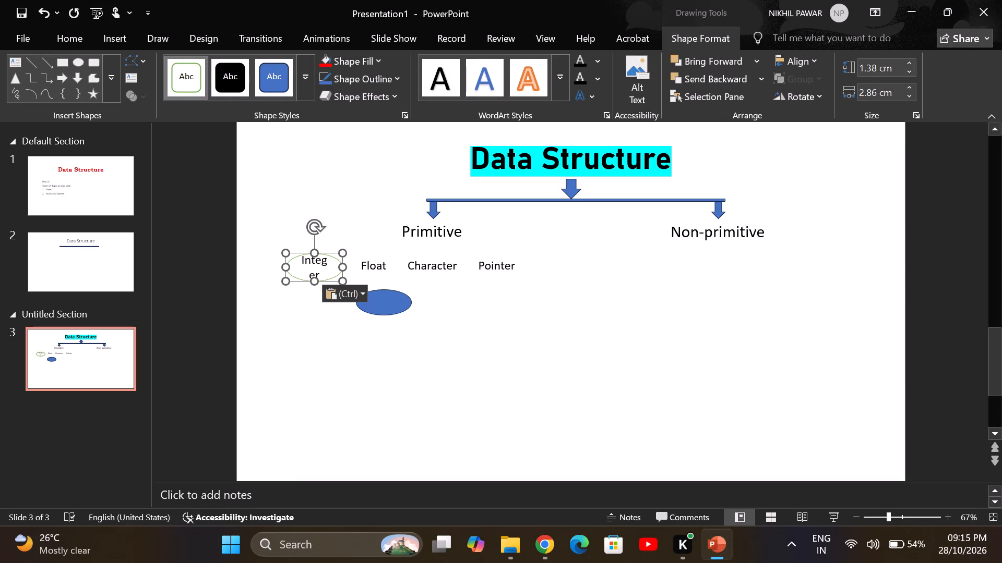
Widen the outlined "Integer" oval to about 3.55 cm and shift it slightly away from "Float".
drag(345, 266, 354, 265)
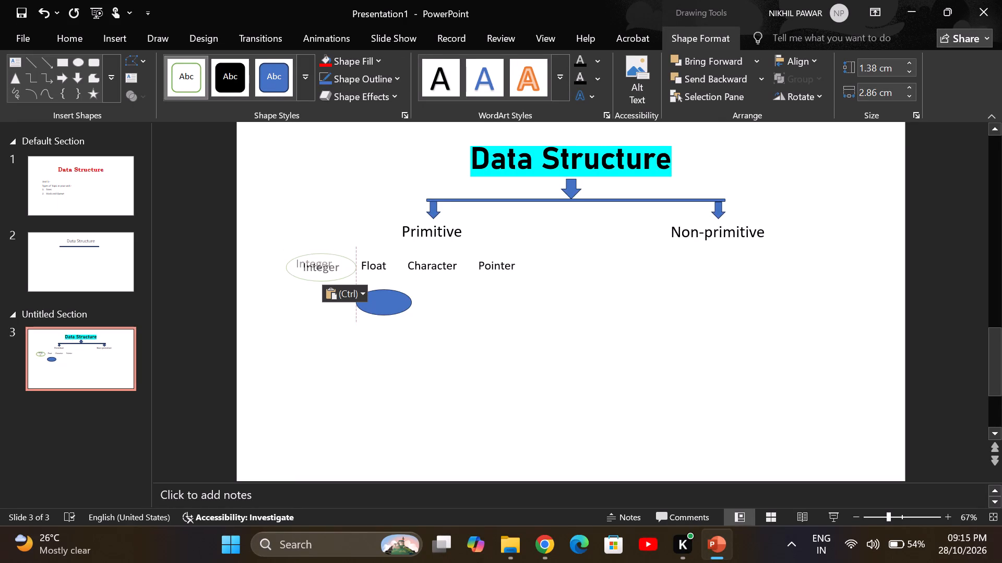
drag(354, 265, 354, 267)
drag(354, 267, 354, 267)
drag(325, 266, 316, 265)
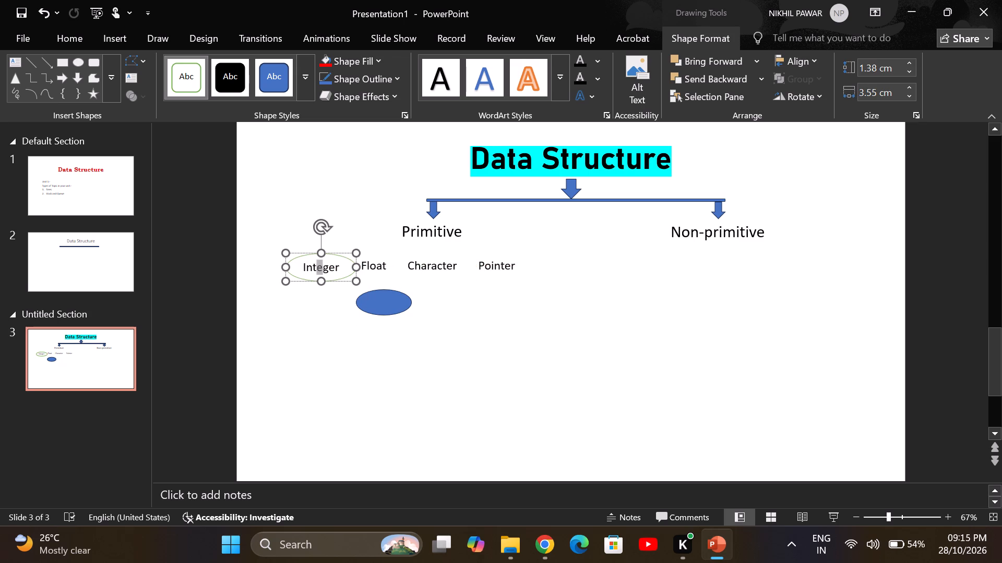
drag(316, 265, 352, 273)
click(352, 273)
drag(341, 268, 329, 268)
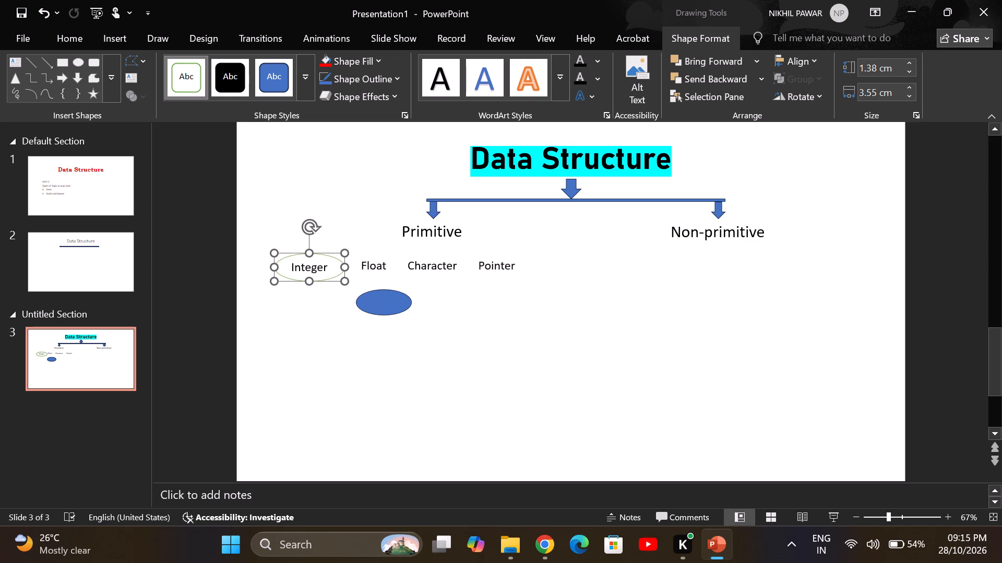
Move the blue oval back over the "Float" label and paste "Float" inside it from the clipboard history.
click(372, 266)
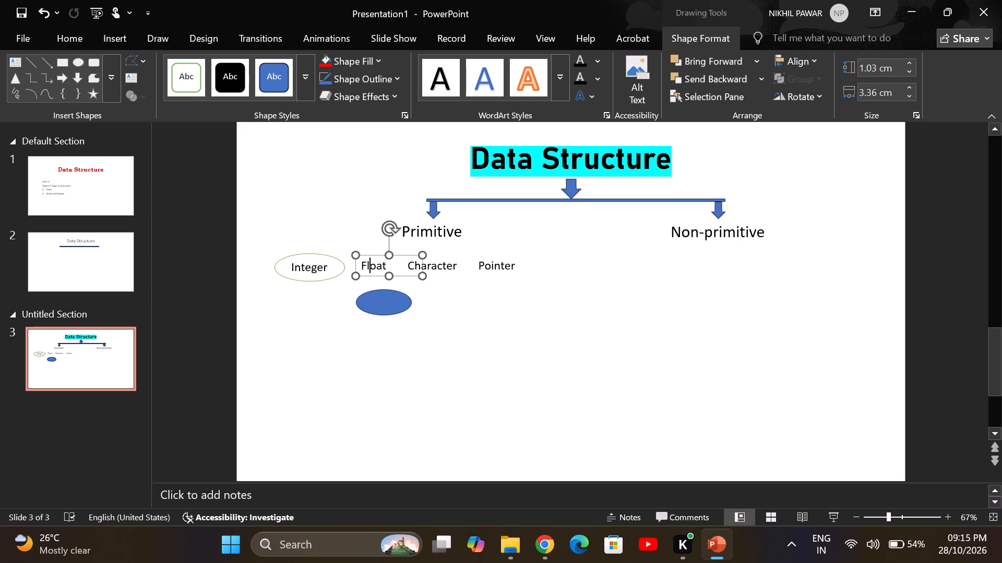
drag(375, 296, 365, 262)
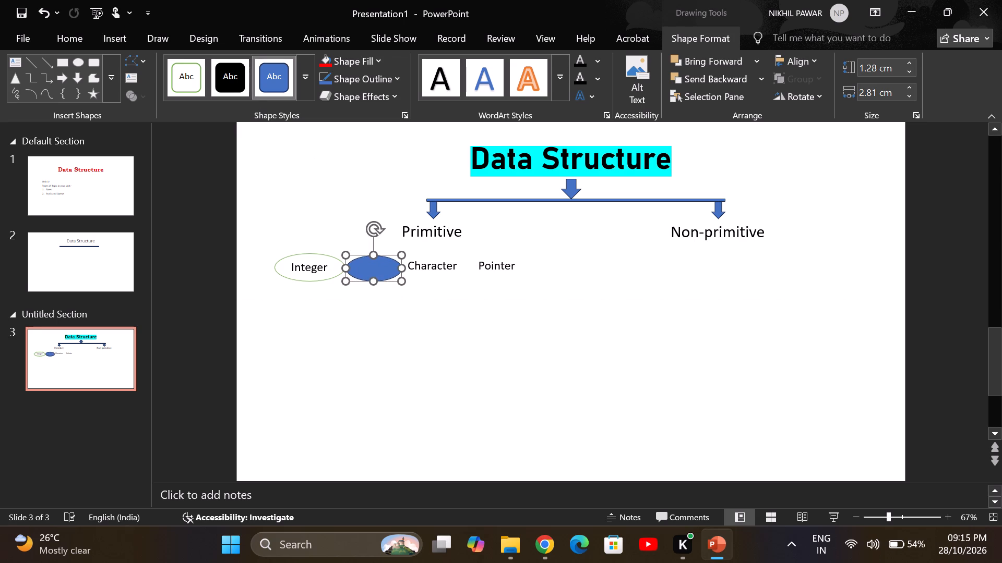
click(363, 267)
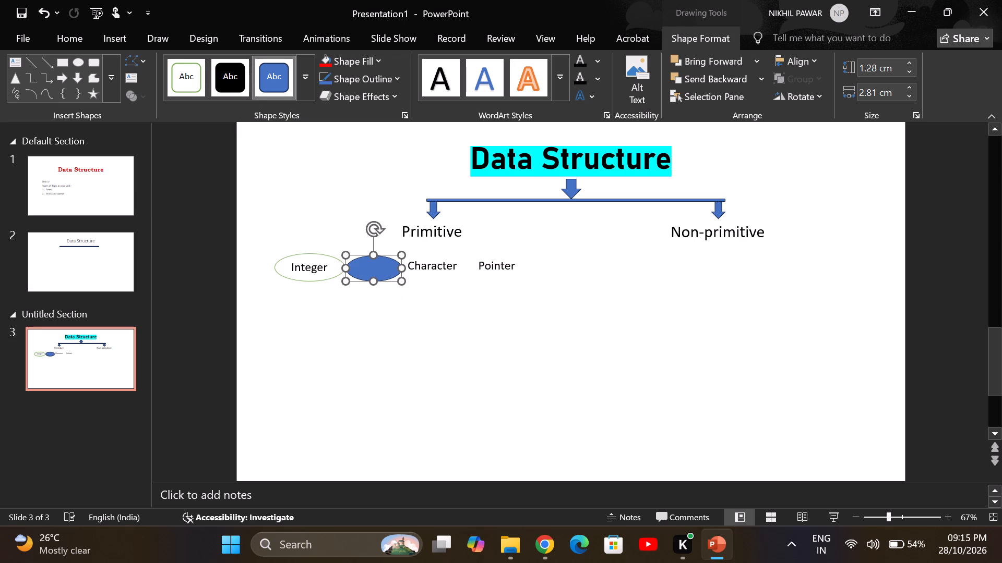
triple_click(363, 267)
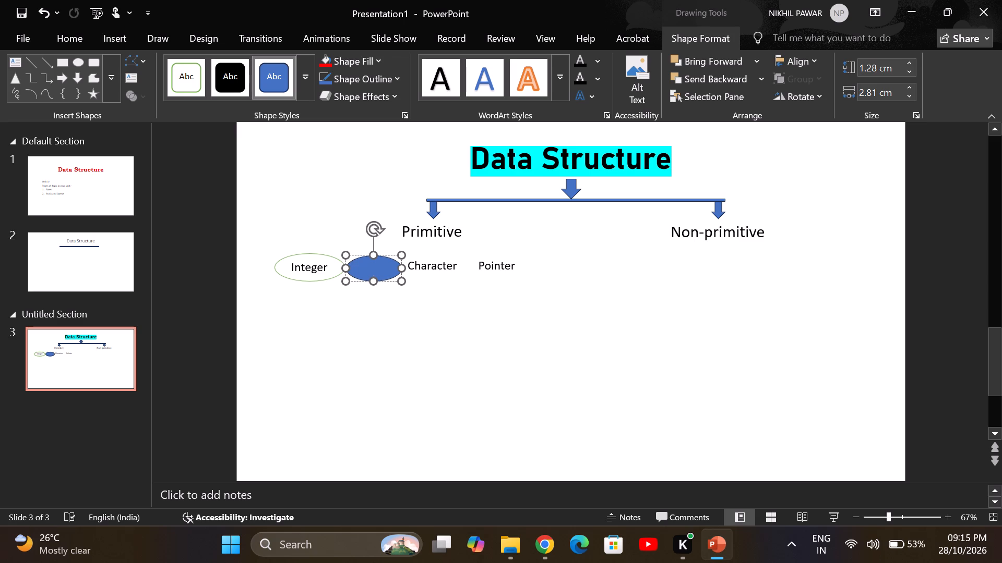
key(super+v)
click(363, 267)
click(453, 303)
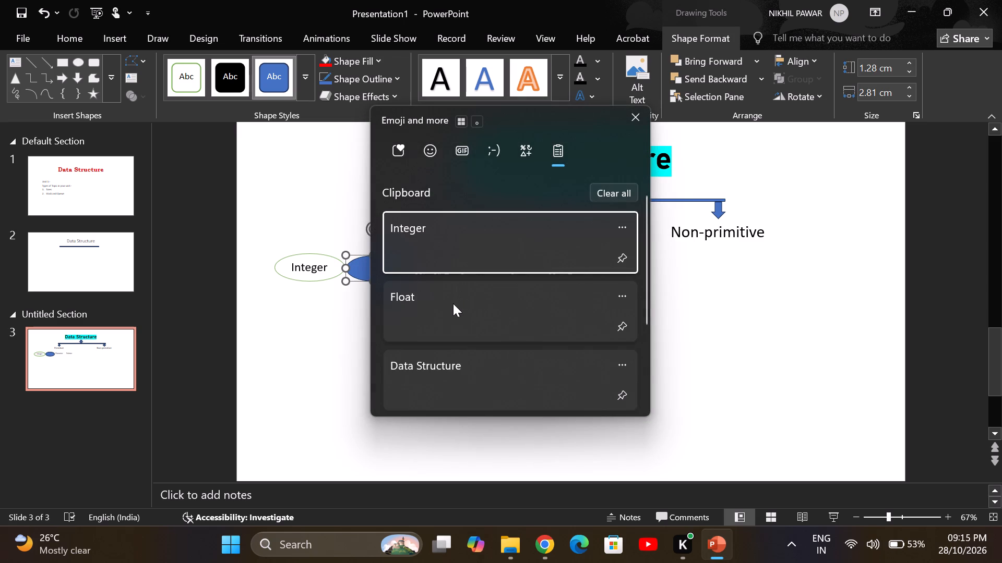
key(ctrl+v)
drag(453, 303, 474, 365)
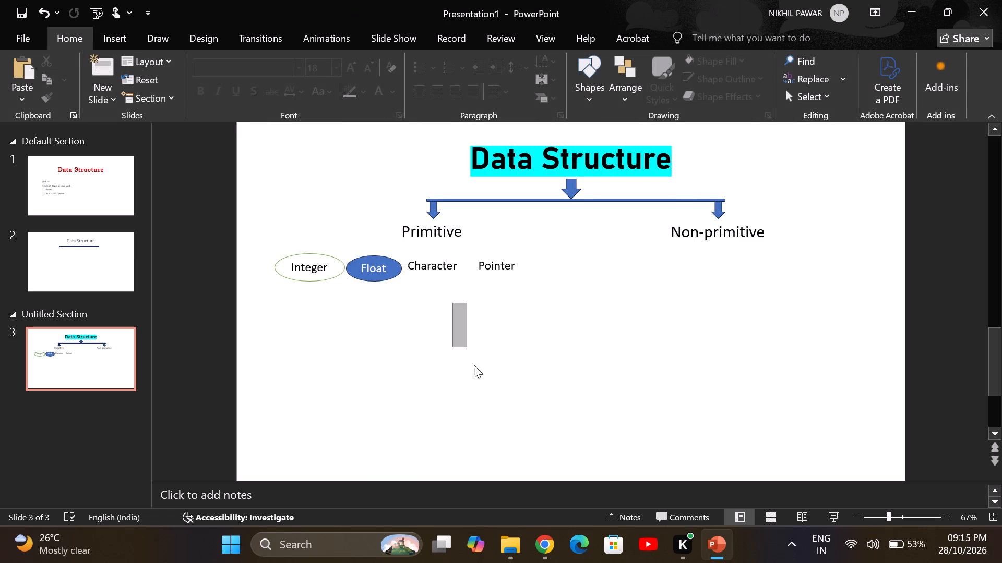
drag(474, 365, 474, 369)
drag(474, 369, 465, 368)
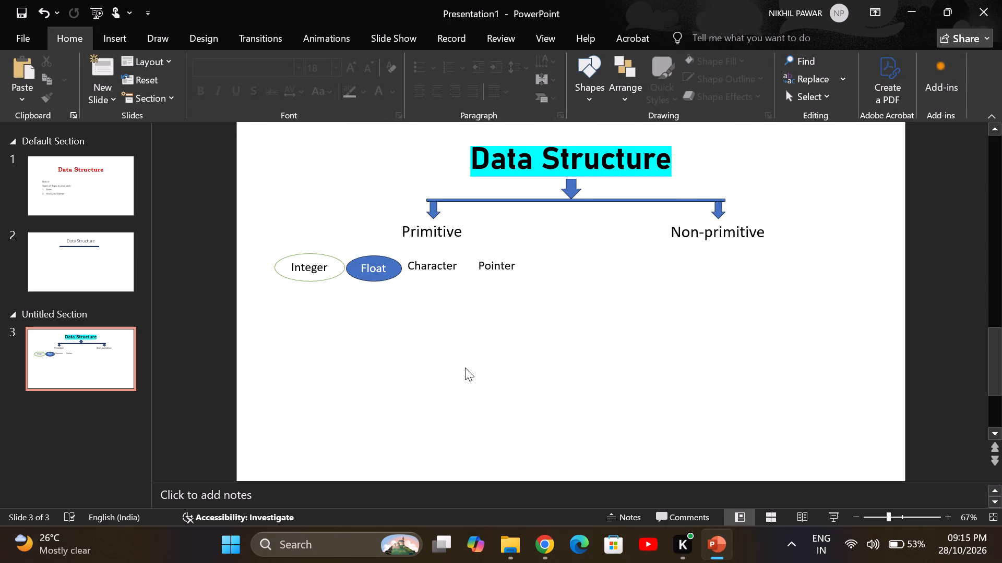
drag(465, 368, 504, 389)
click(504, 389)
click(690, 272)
Draw a thin rounded rectangle bar about 12.14 cm wide and 0.13 cm high below "Primitive", along the tops of the ovals.
click(588, 101)
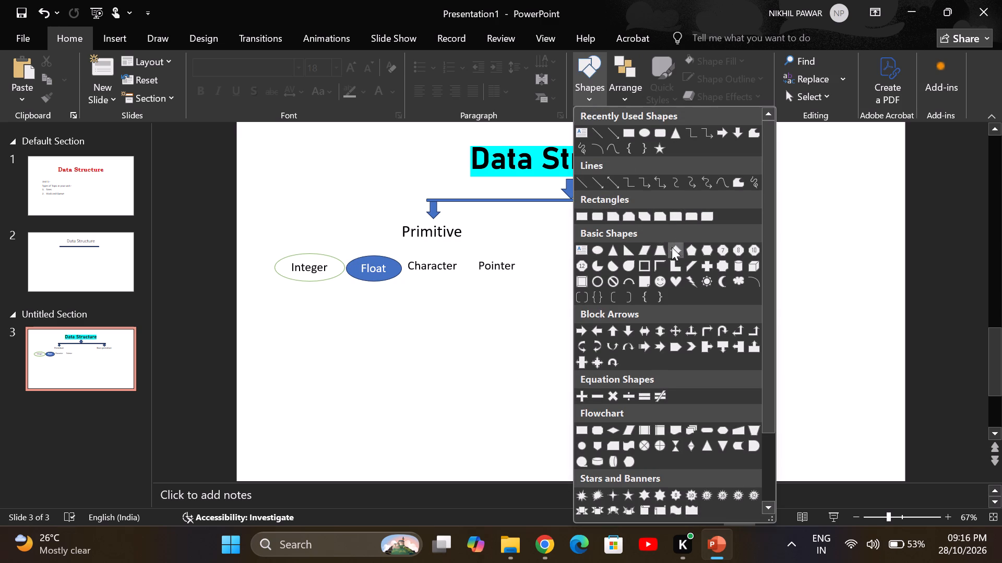
click(659, 134)
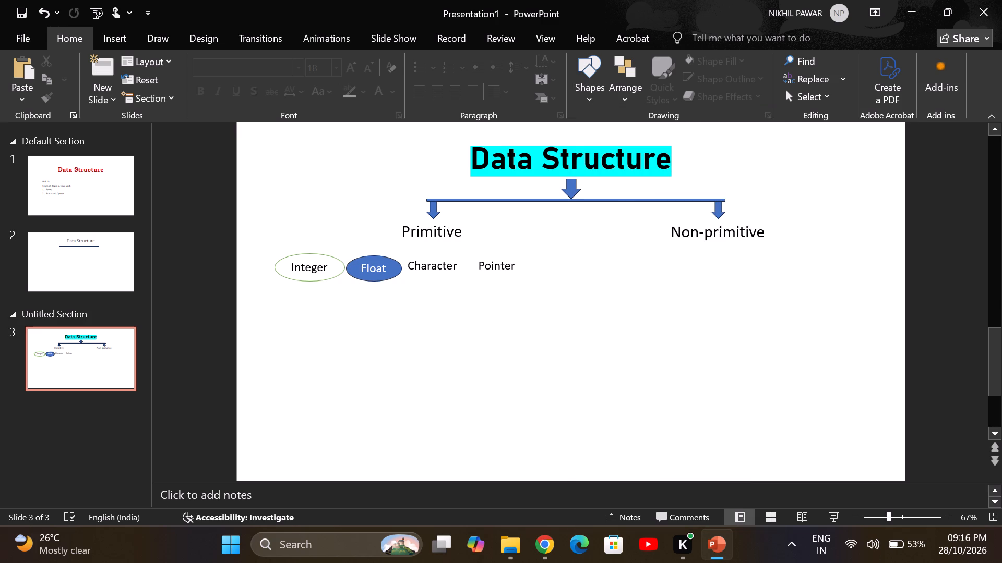
drag(305, 251, 368, 246)
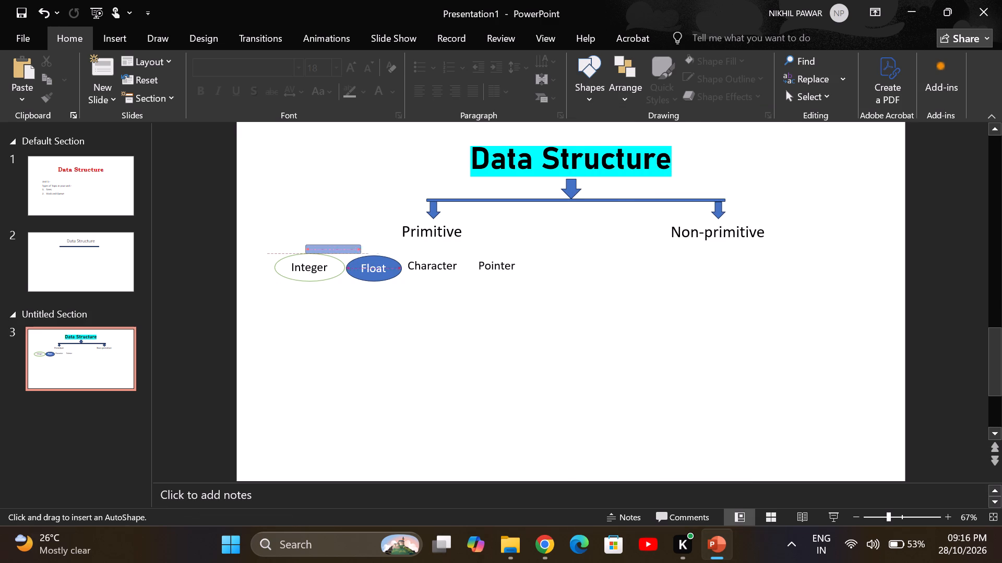
drag(368, 246, 543, 251)
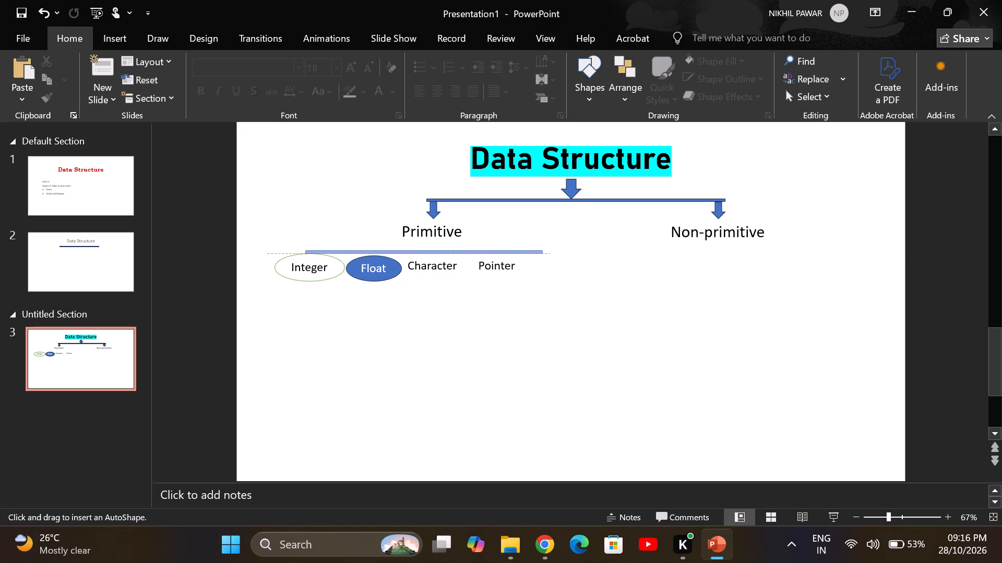
drag(543, 251, 545, 253)
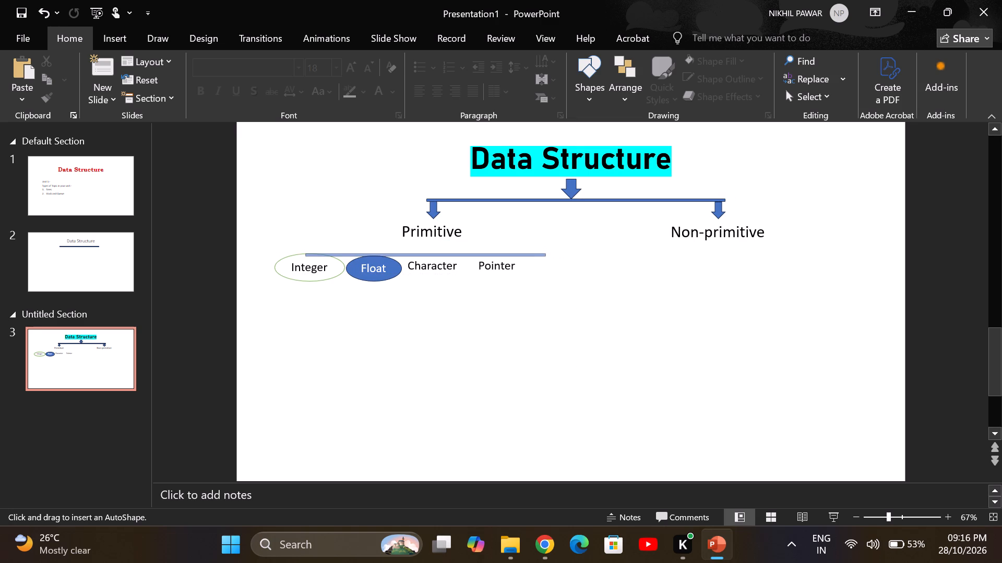
drag(545, 253, 543, 255)
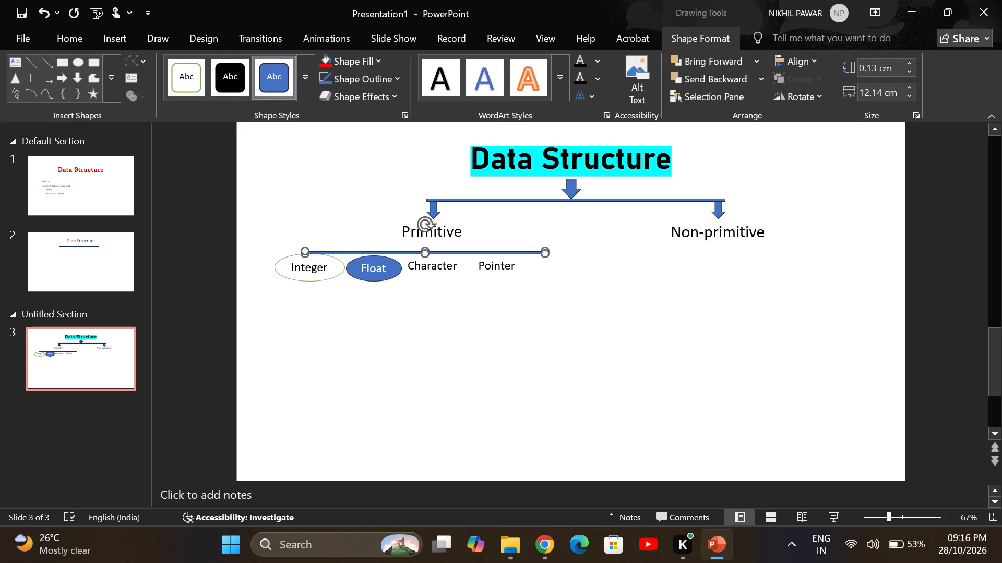
Move the thin bar up and slightly toward "Integer", into the gap between "Primitive" and the row of data types.
drag(492, 252, 496, 245)
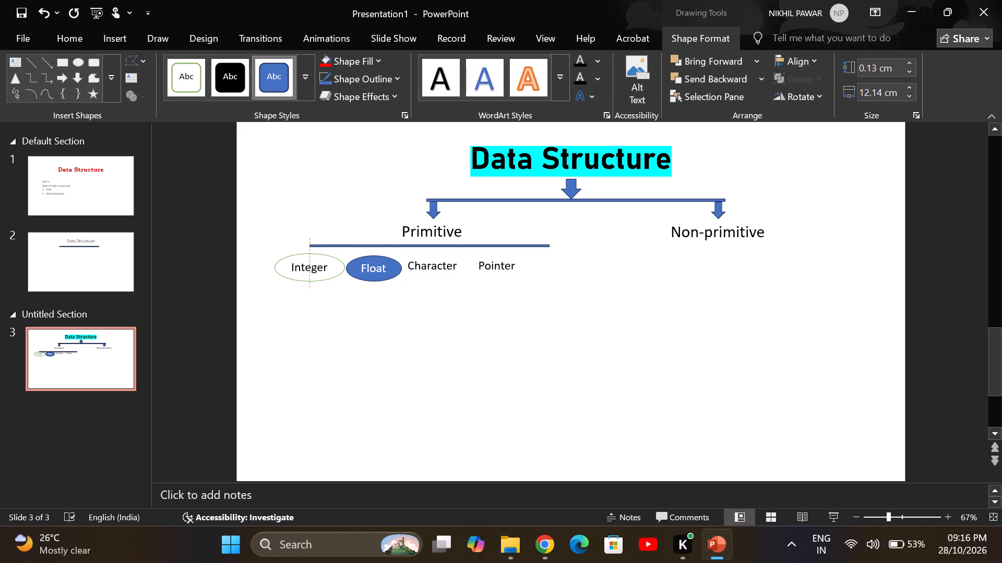
drag(496, 245, 496, 246)
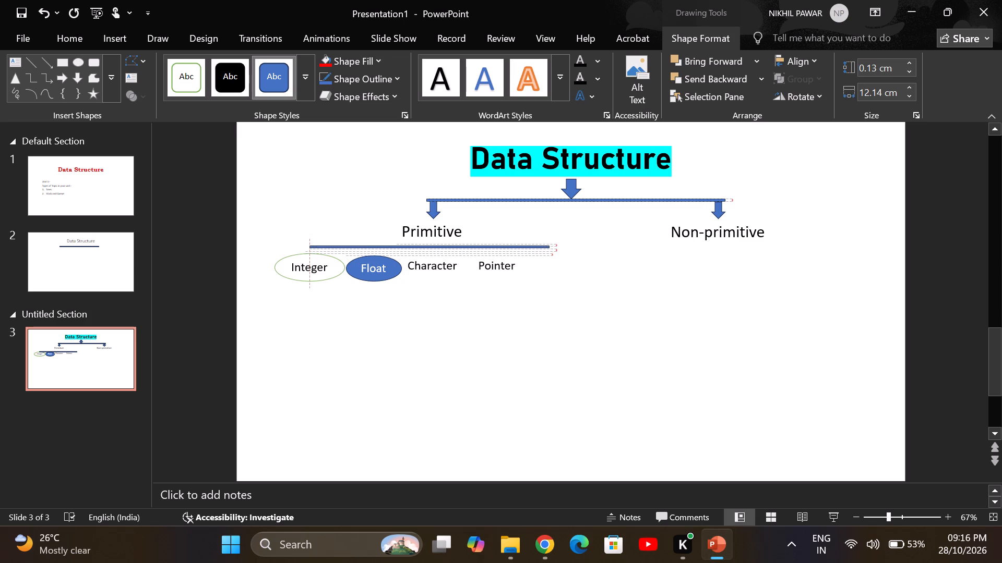
drag(496, 246, 478, 246)
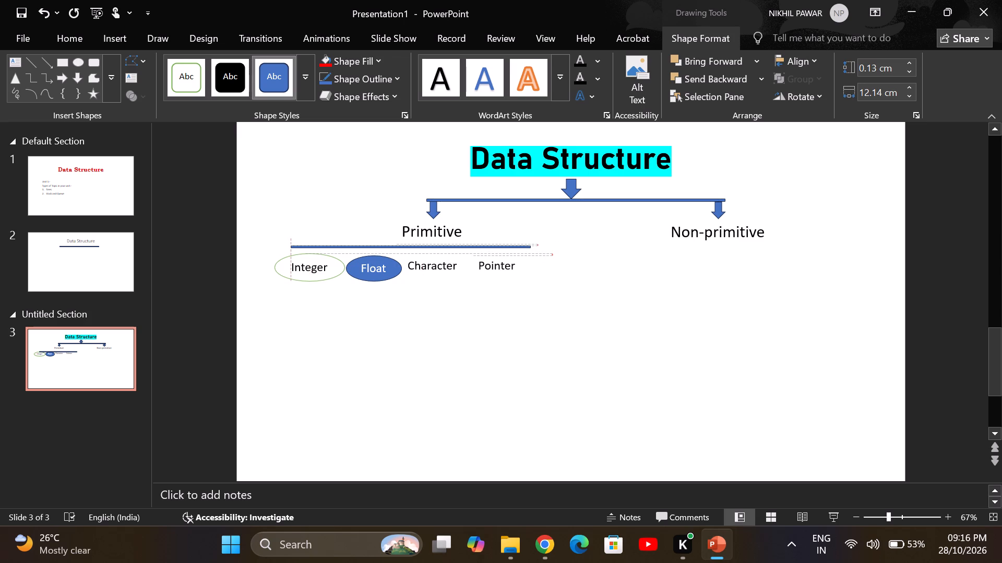
drag(478, 246, 483, 246)
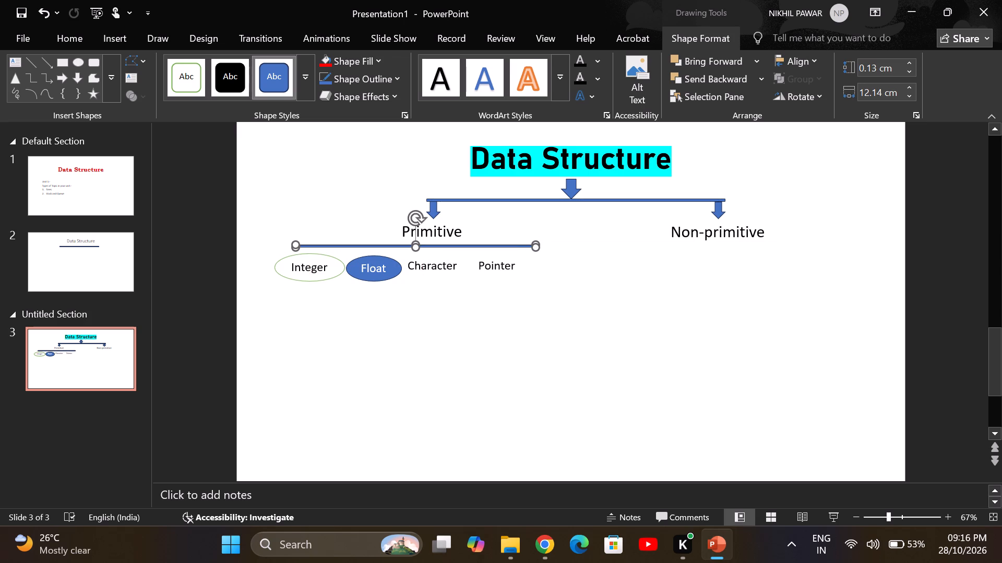
Resize the bar below "Primitive" to about 9.52 cm wide and 0.39 cm high, and shift it slightly up and toward "Pointer".
drag(533, 246, 536, 253)
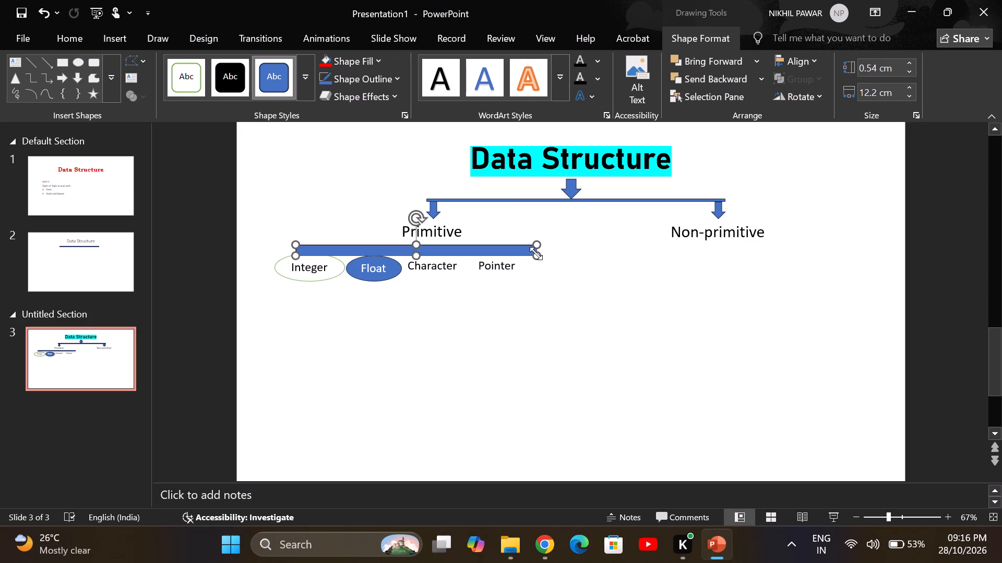
drag(536, 251, 531, 252)
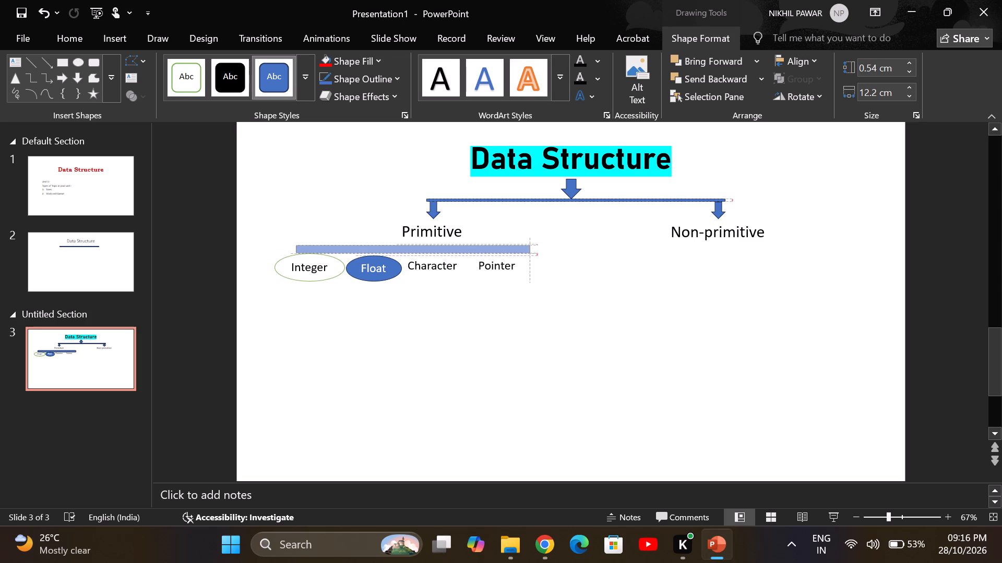
drag(531, 252, 487, 254)
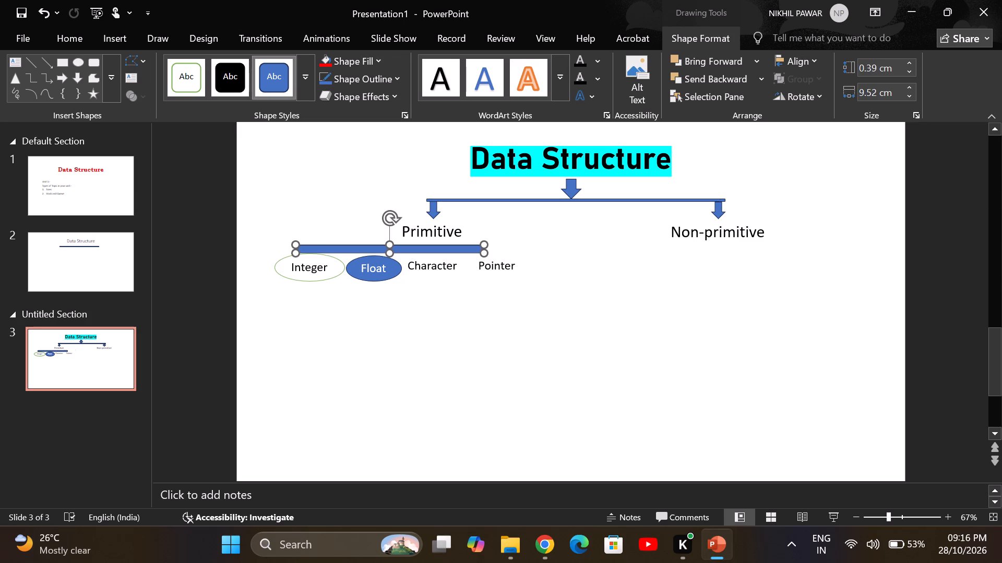
drag(473, 252, 475, 248)
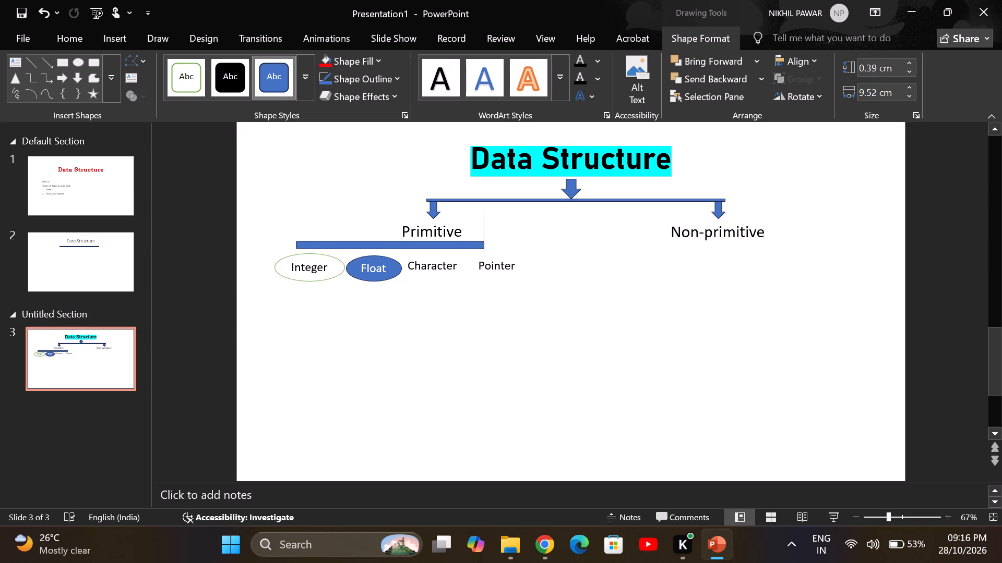
drag(475, 248, 483, 248)
click(483, 248)
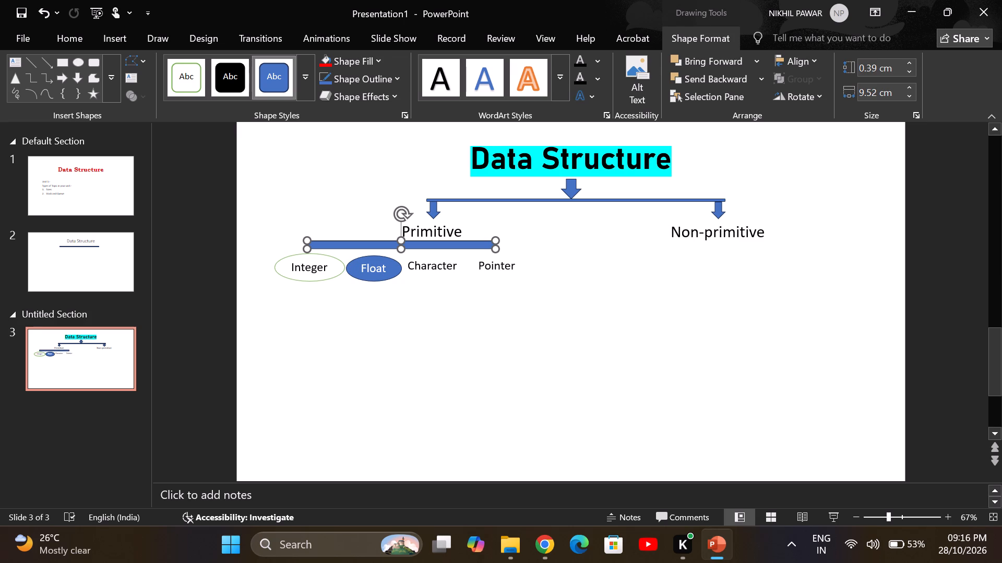
Thin the bar to about 0.16 cm high and place it just below "Primitive", spanning from above "Integer" to above "Pointer".
drag(402, 251, 403, 247)
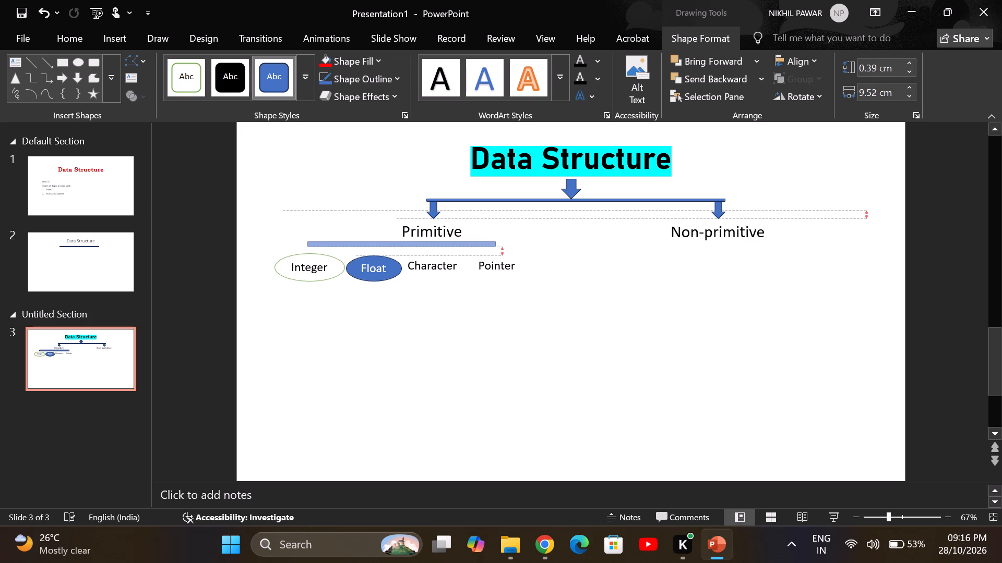
drag(403, 247, 410, 232)
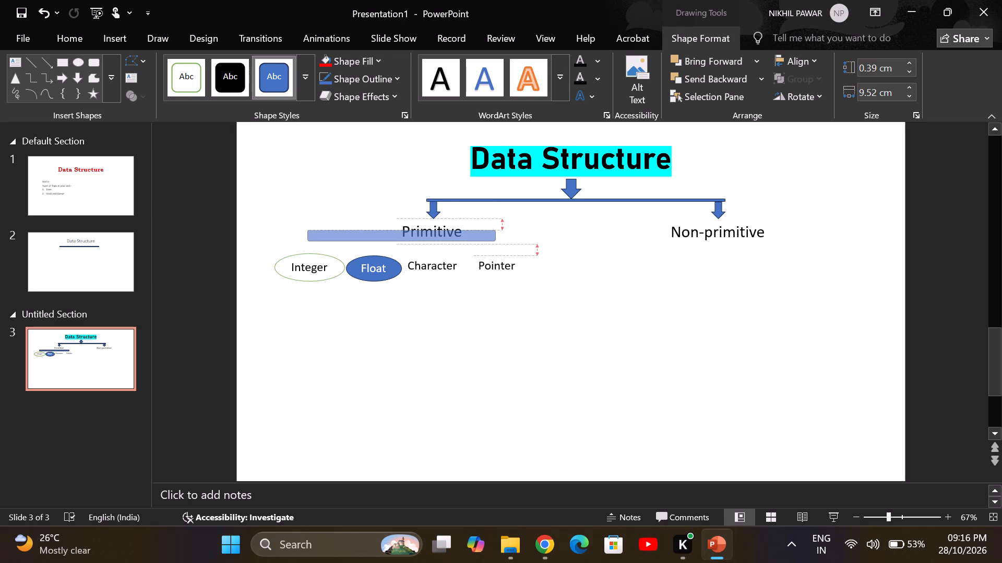
drag(410, 232, 412, 241)
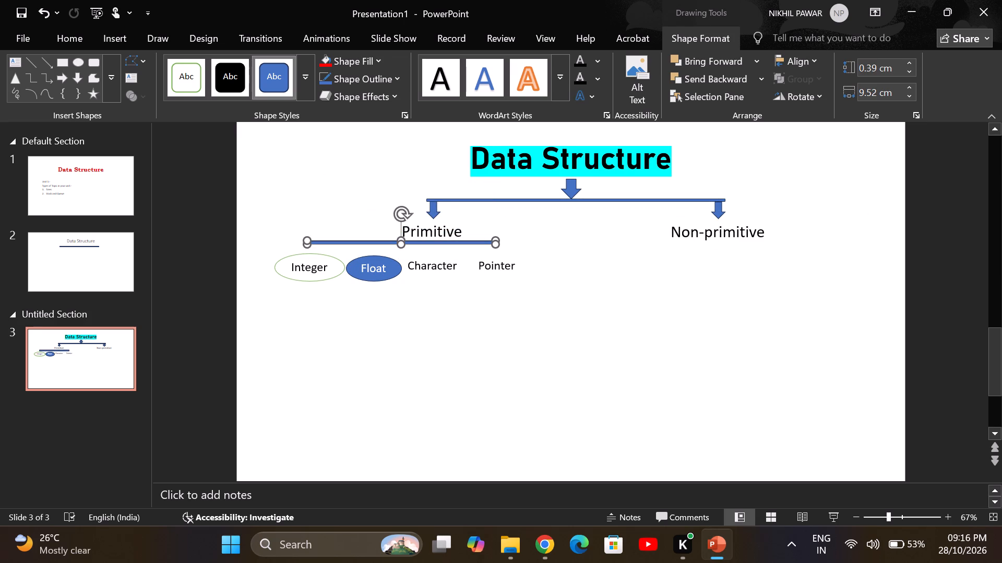
drag(413, 241, 431, 241)
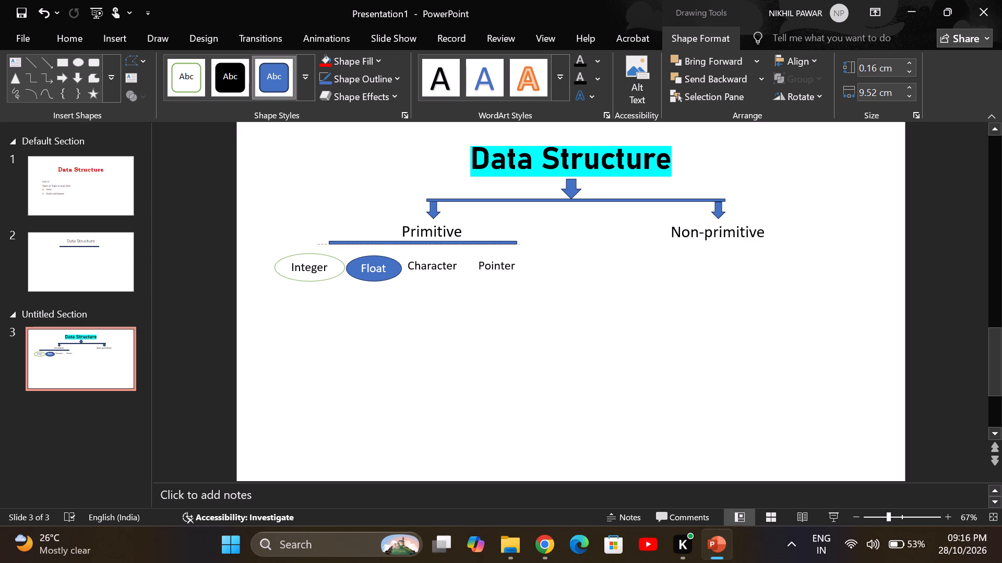
drag(431, 241, 428, 242)
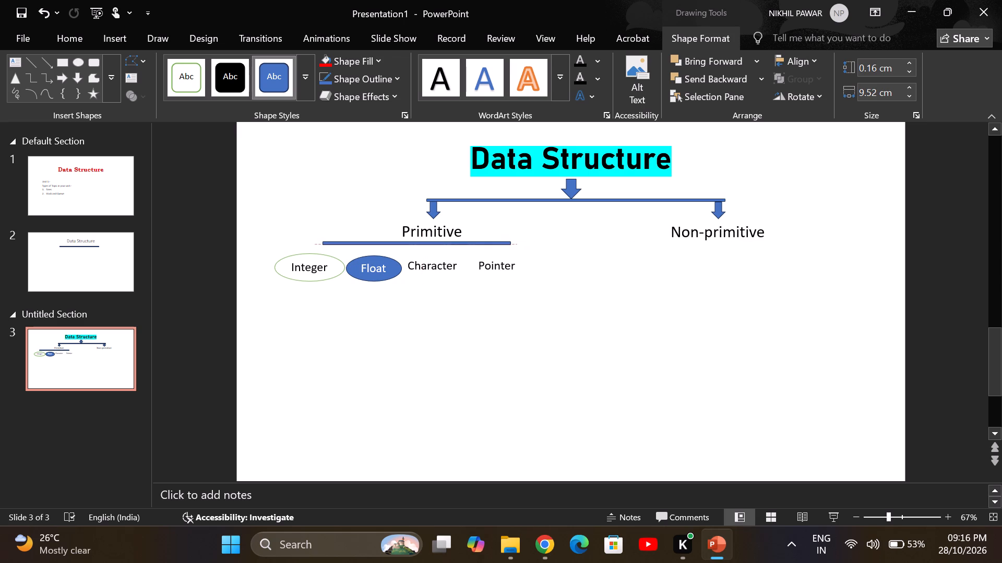
drag(428, 242, 428, 244)
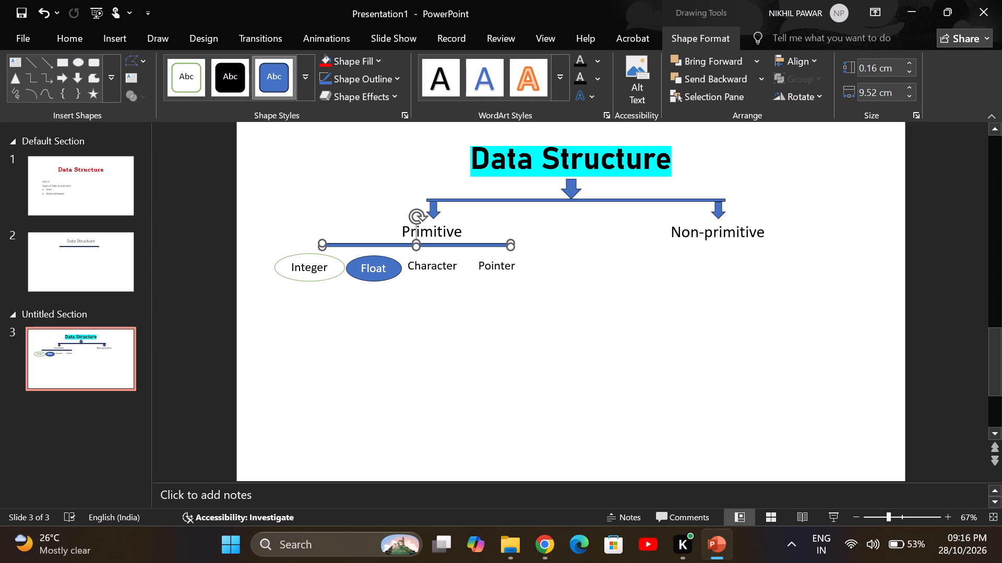
click(485, 251)
click(171, 248)
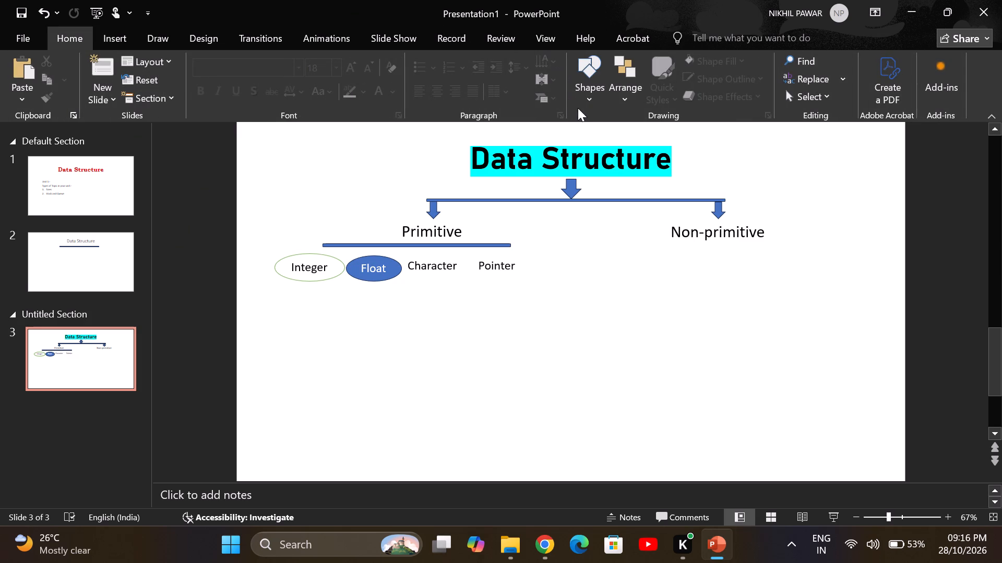
Draw a small down block arrow about 0.56 cm high and 0.44 cm wide, and place it between the thin bar and "Pointer".
click(584, 105)
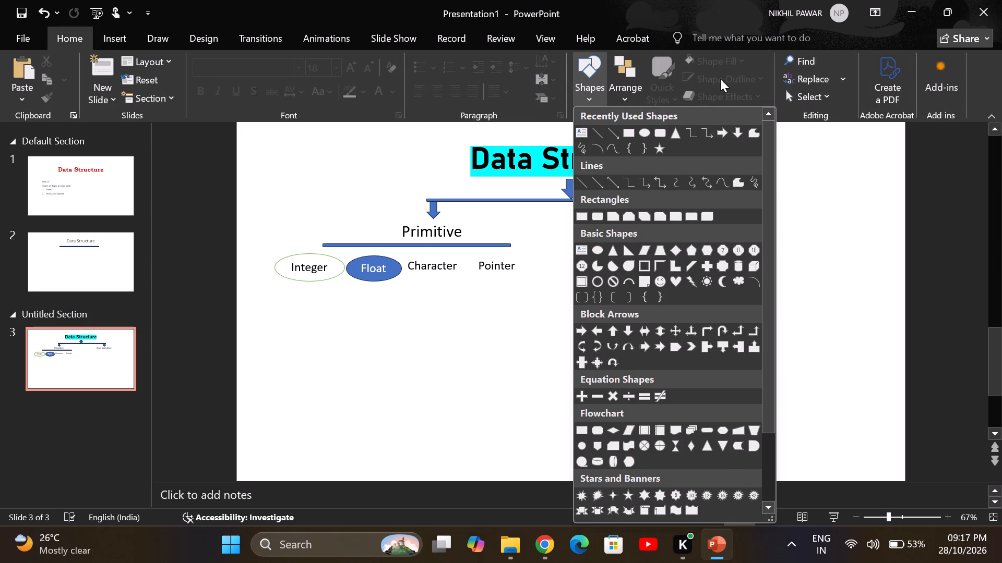
click(734, 132)
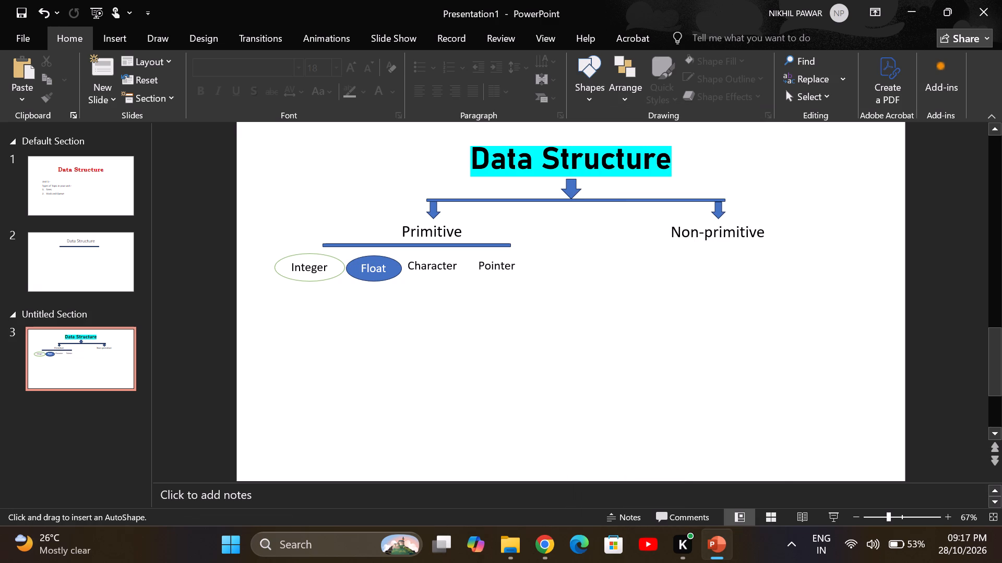
drag(499, 249, 510, 255)
drag(510, 255, 510, 260)
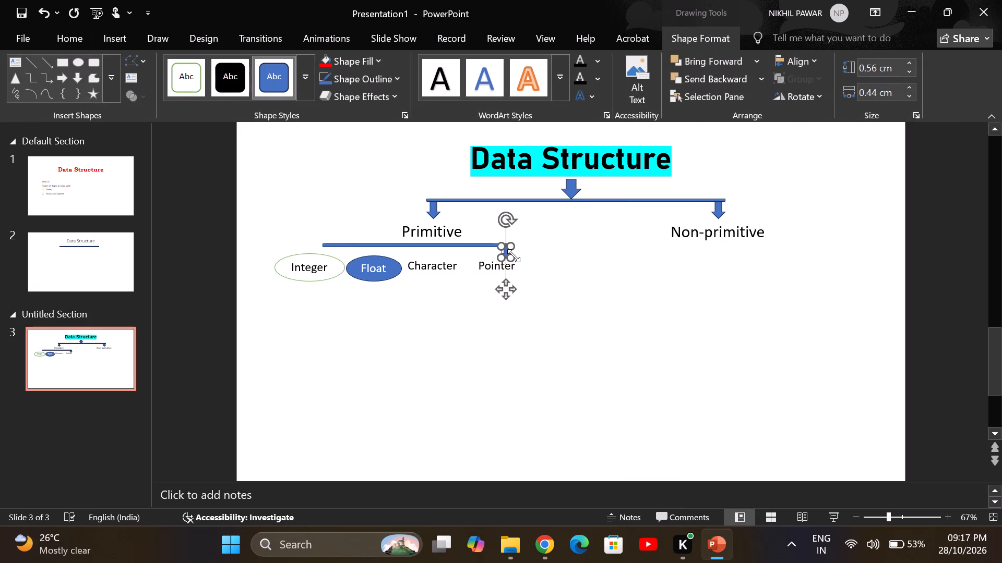
drag(508, 255, 497, 256)
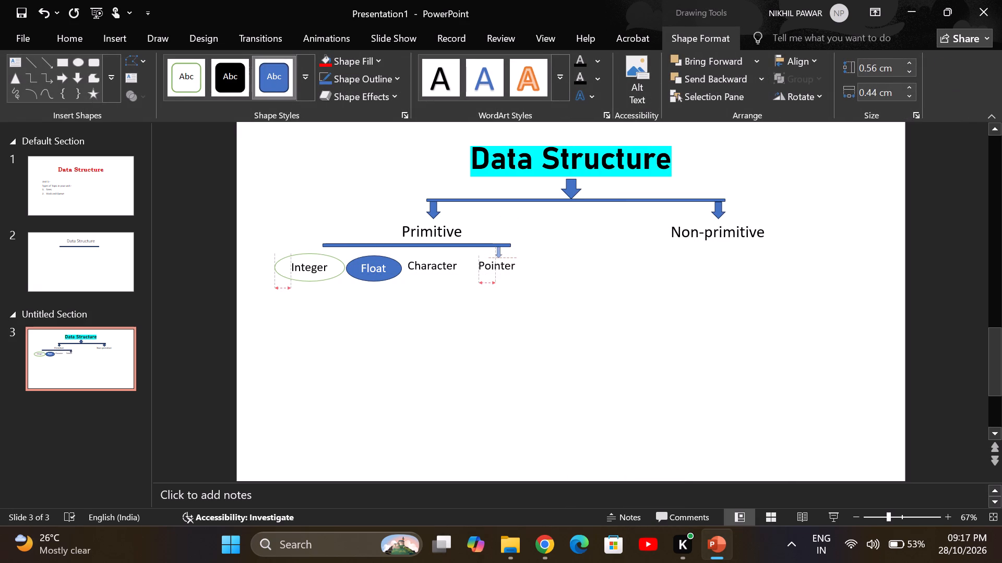
drag(497, 256, 493, 258)
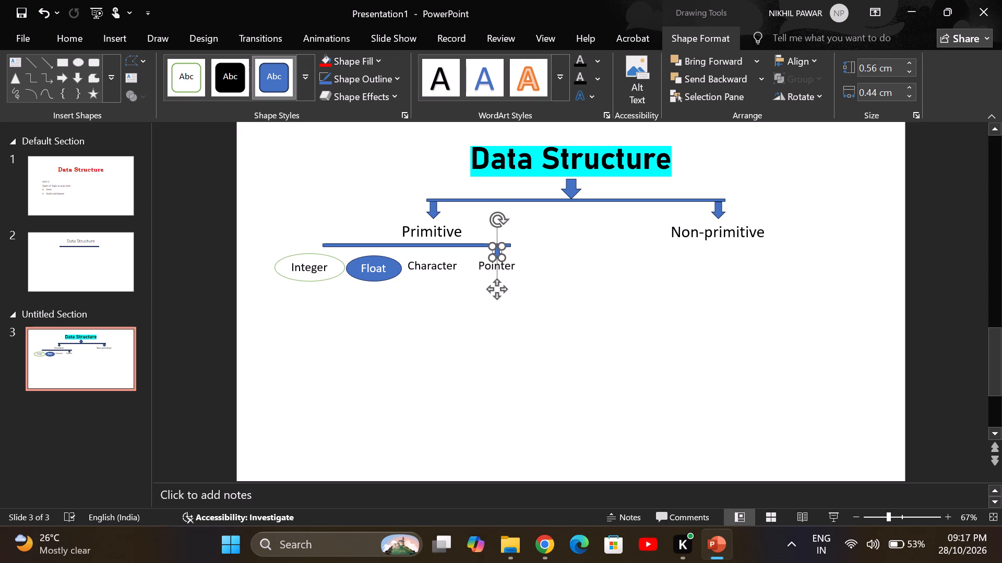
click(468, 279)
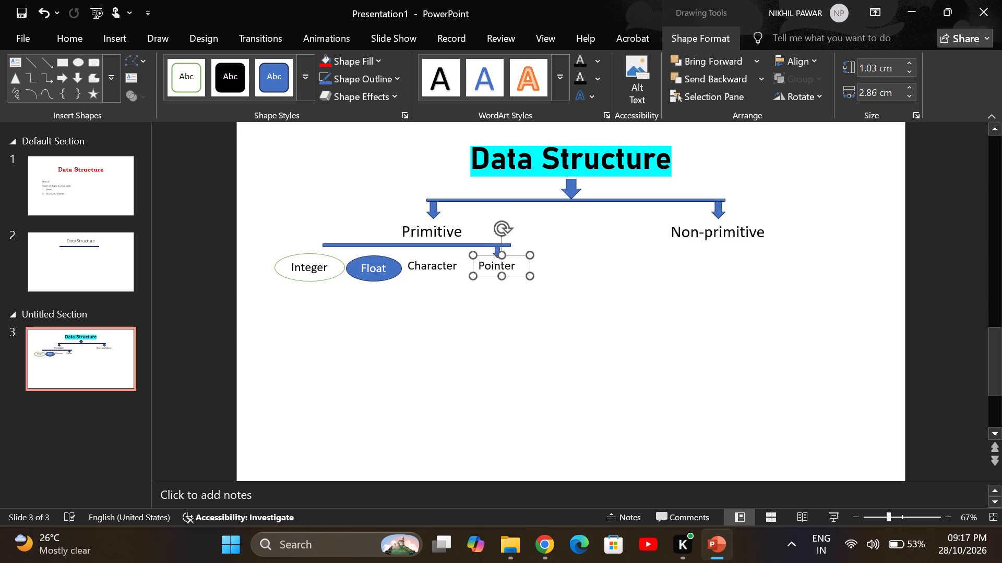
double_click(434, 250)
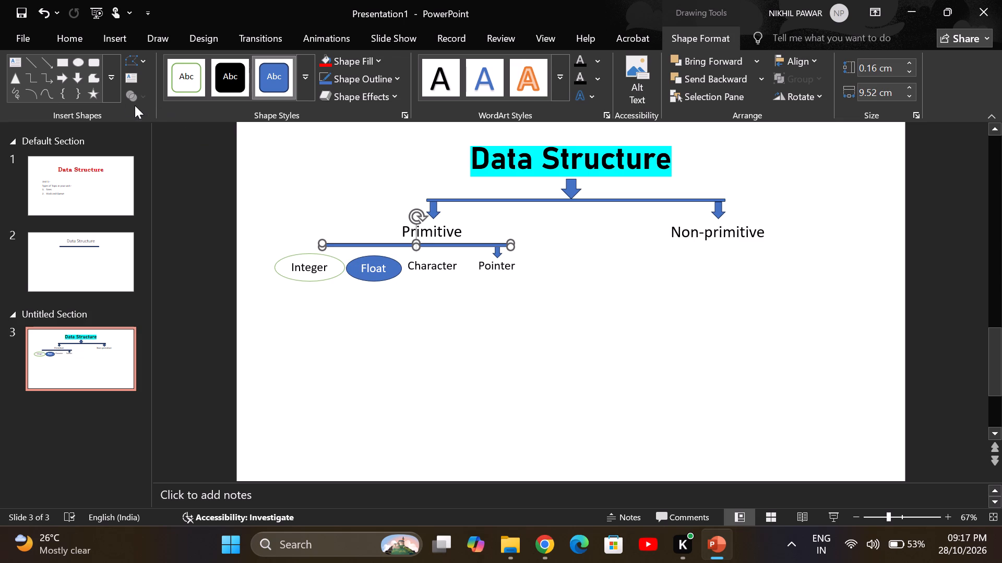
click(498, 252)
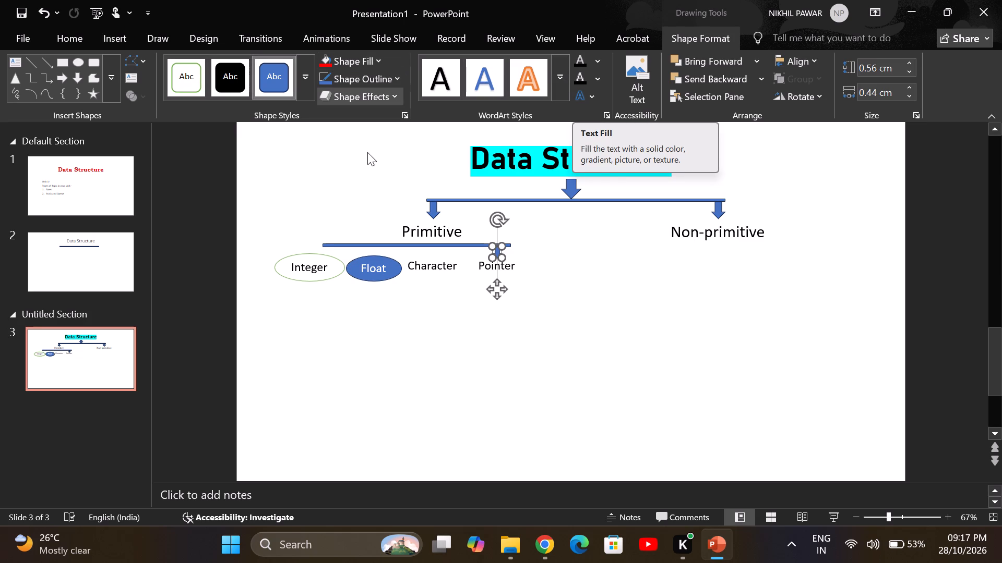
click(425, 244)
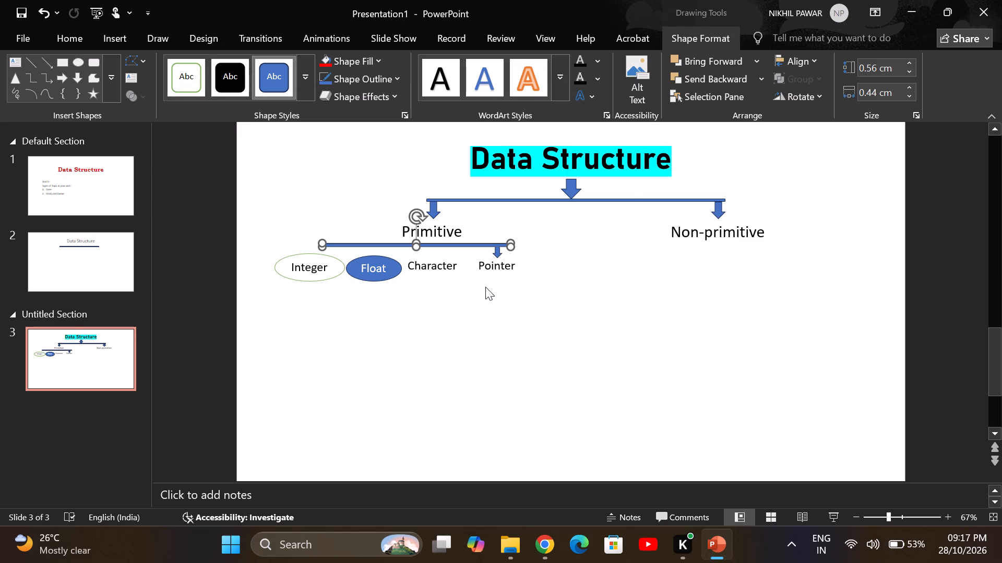